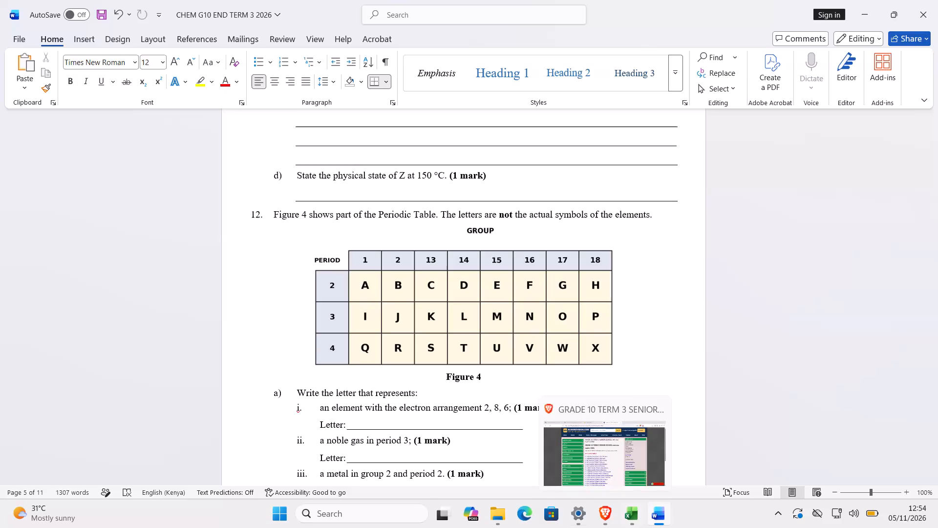
Create a new blank document alongside the open CHEM G10 END TERM 3 2026 exam paper.
{"action": "left_click", "coordinate": [676, 373]}
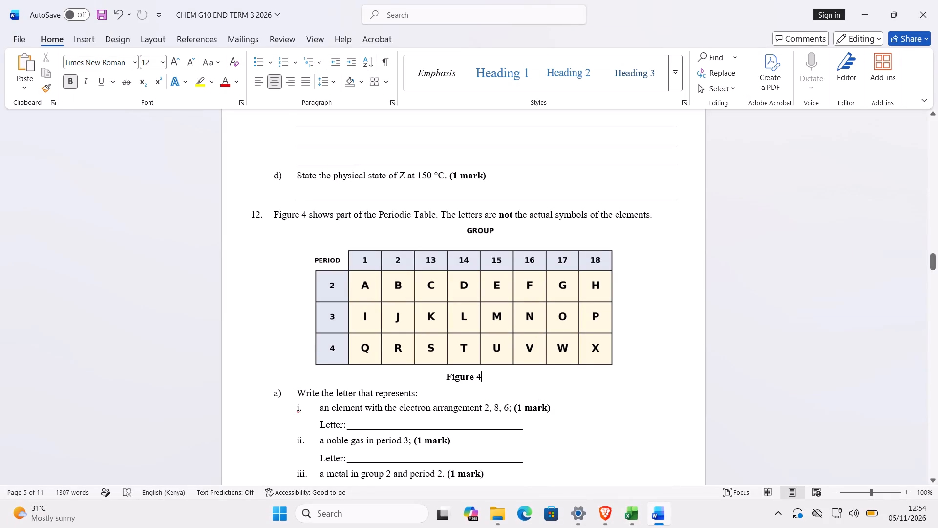
{"action": "left_click", "coordinate": [22, 44]}
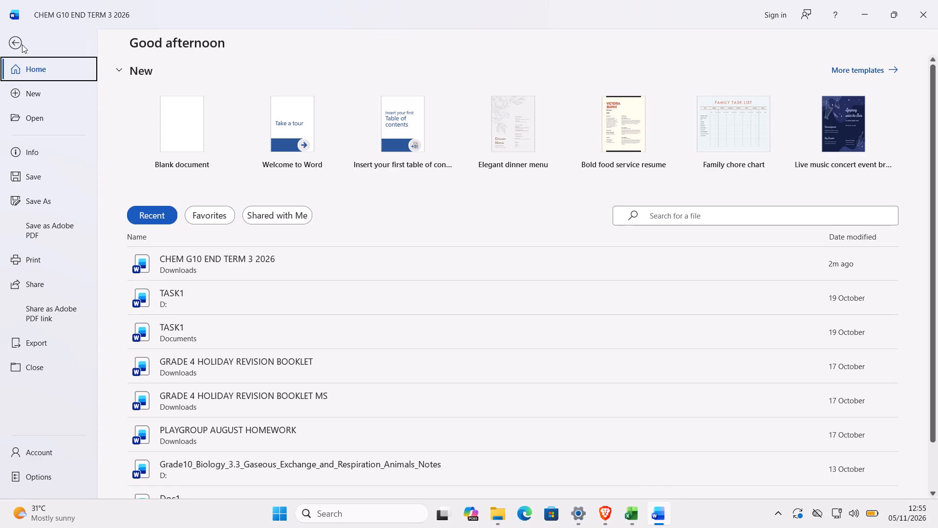
{"action": "left_click", "coordinate": [163, 130]}
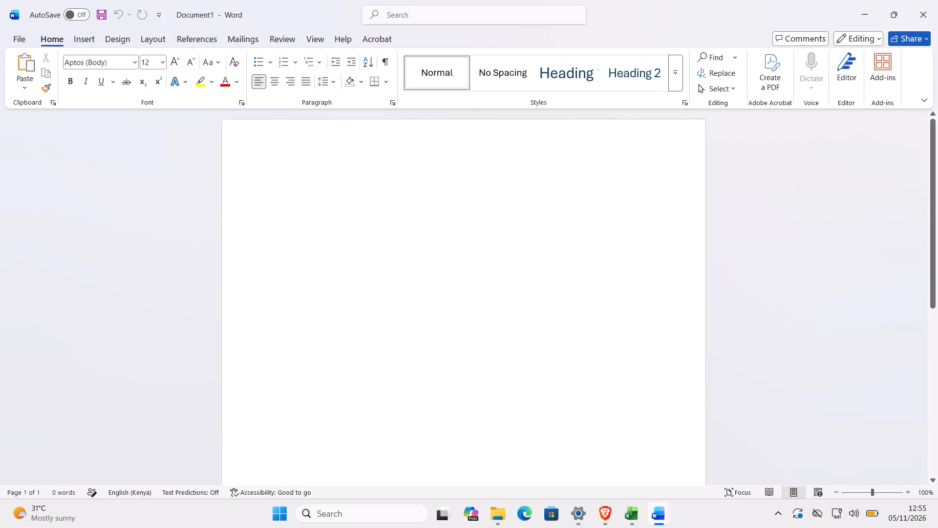
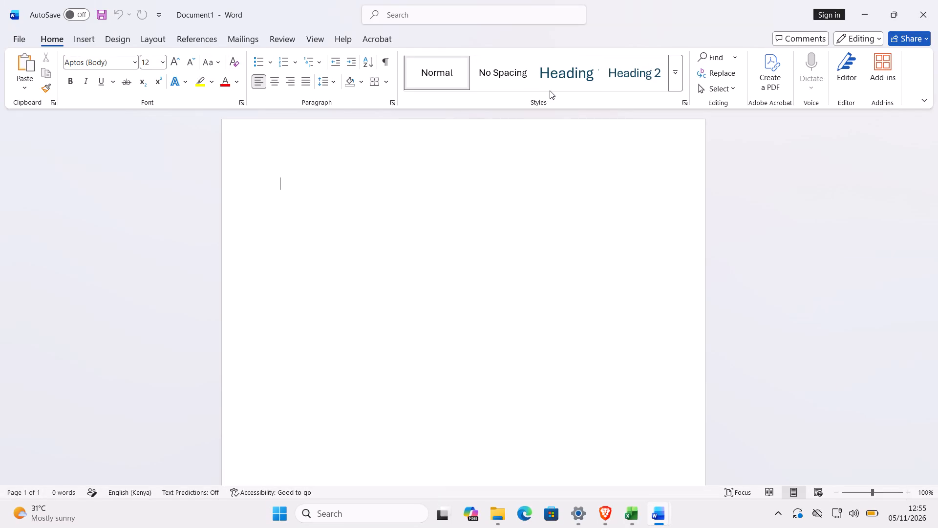
Enter the title "Nairobi trip for grade 10 learners" in the Heading 1 style at the start of the blank document.
{"action": "left_click", "coordinate": [578, 82]}
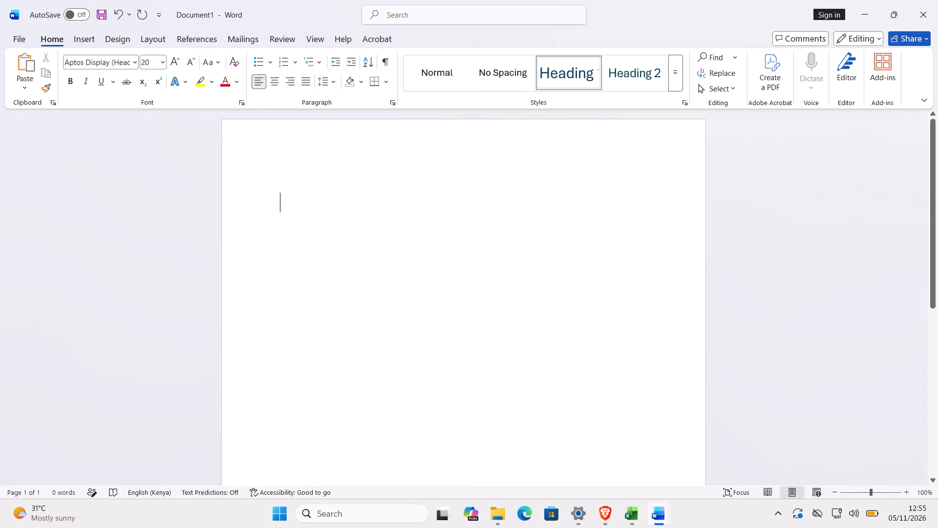
{"action": "type", "text": "nai"}
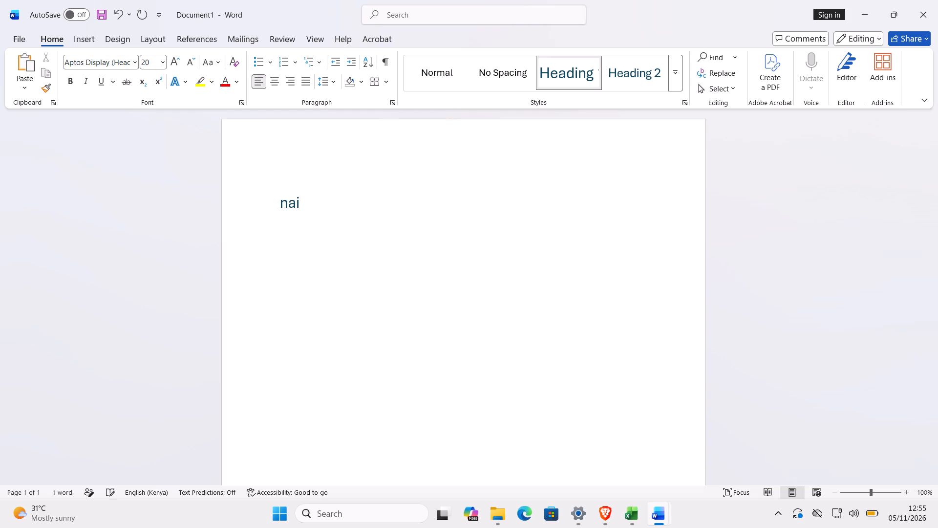
{"action": "key", "text": "BackSpace"}
{"action": "key", "text": "BackSpace"}
{"action": "key", "text": "BackSpace"}
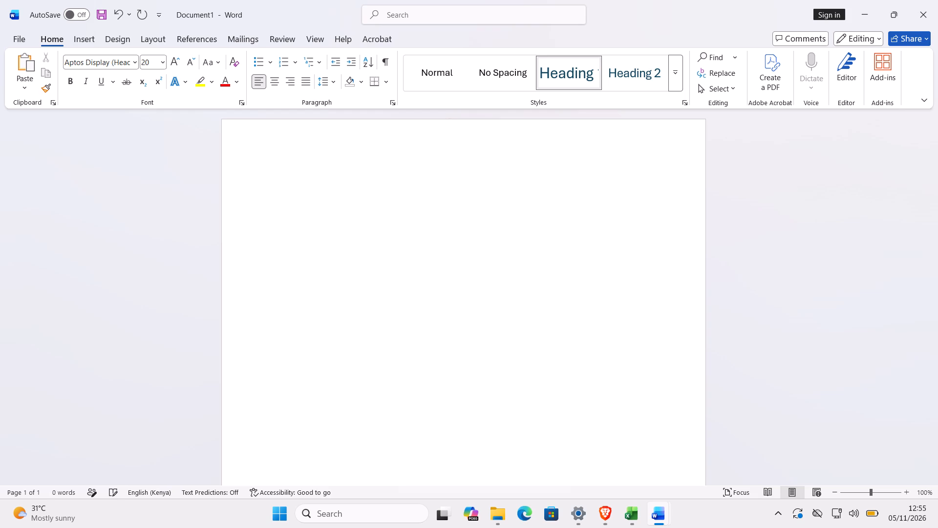
{"action": "type", "text": "nairobi"}
{"action": "key", "text": "space"}
{"action": "type", "text": "tri"}
{"action": "key", "text": "p"}
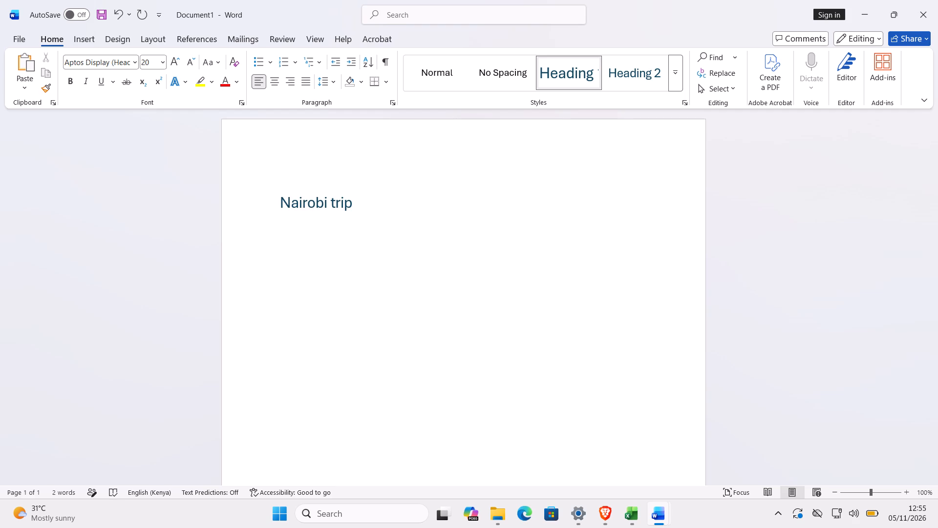
{"action": "key", "text": "space"}
{"action": "type", "text": "for grade"}
{"action": "key", "text": "space"}
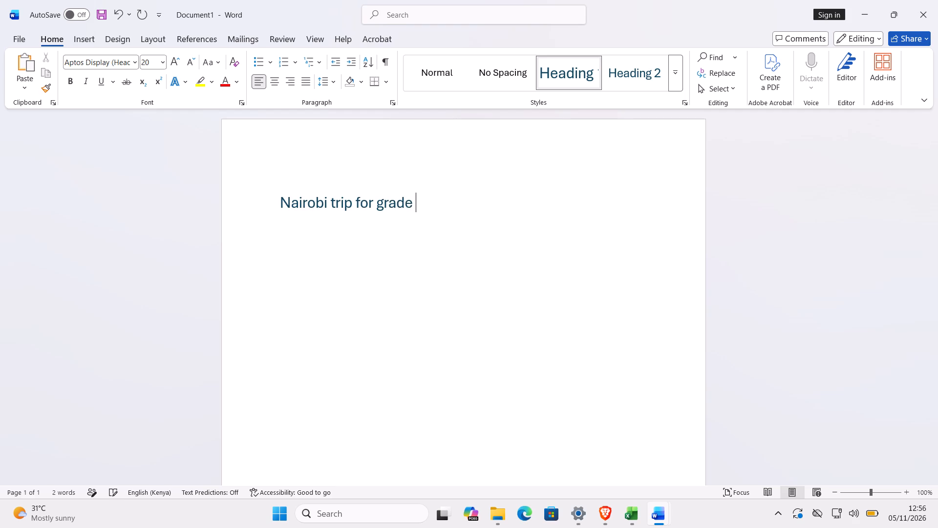
{"action": "type", "text": "10"}
{"action": "key", "text": "space"}
{"action": "type", "text": "learners"}
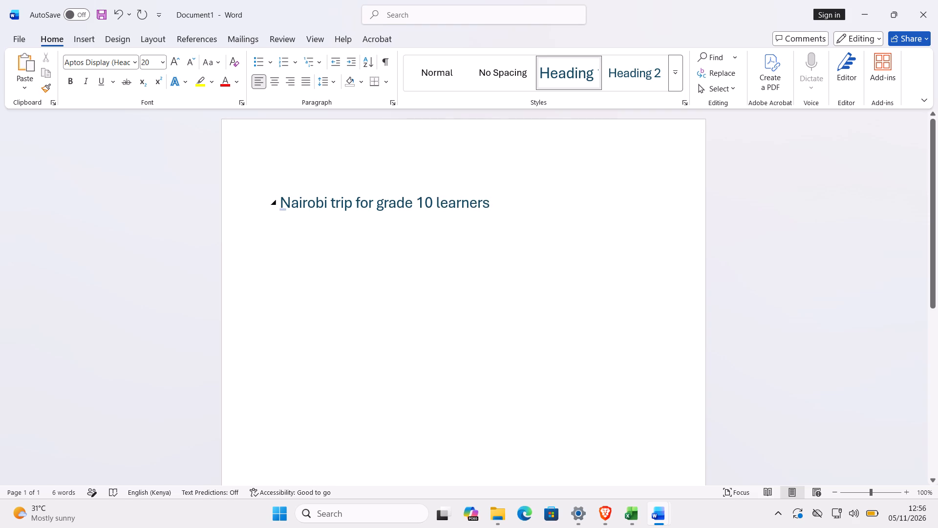
Change the title's case to Capitalize Each Word and centre it on the page.
{"action": "left_click_drag", "start_coordinate": [277, 194], "coordinate": [483, 191]}
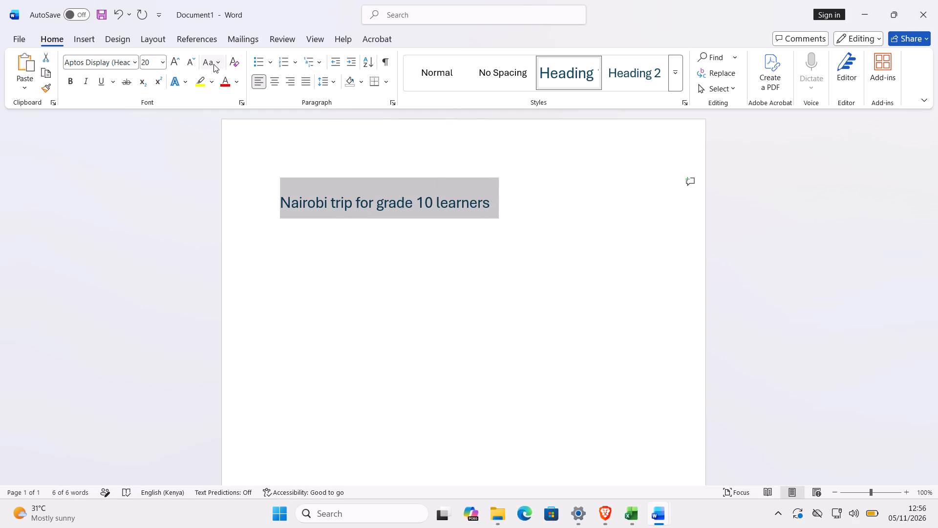
{"action": "left_click", "coordinate": [213, 64]}
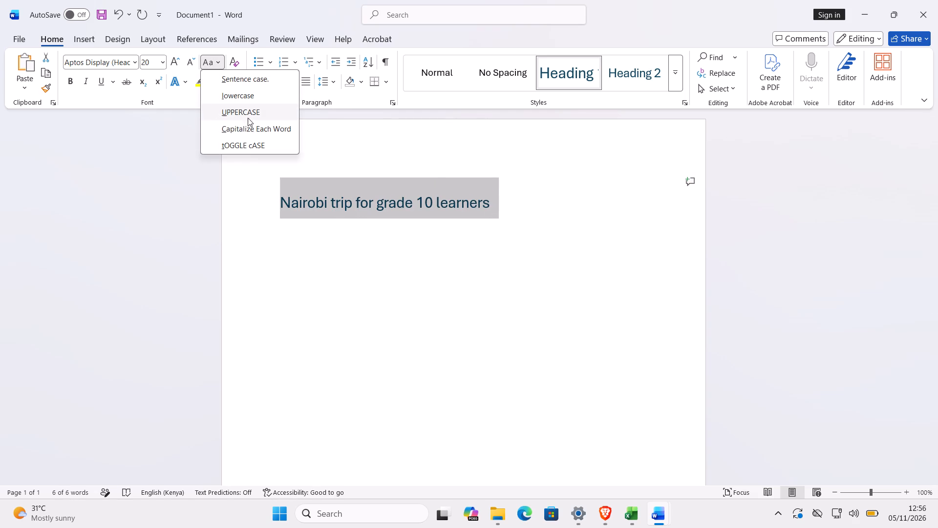
{"action": "left_click", "coordinate": [250, 132]}
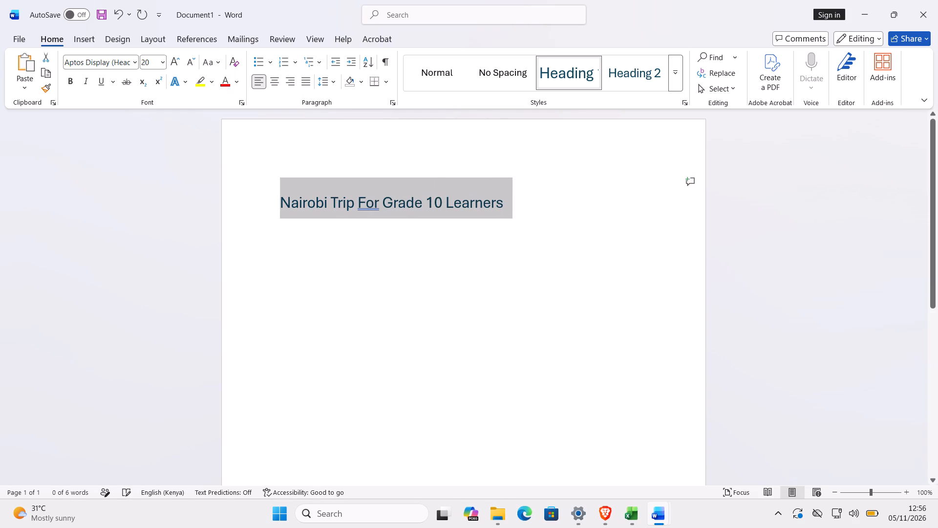
{"action": "left_click", "coordinate": [271, 83]}
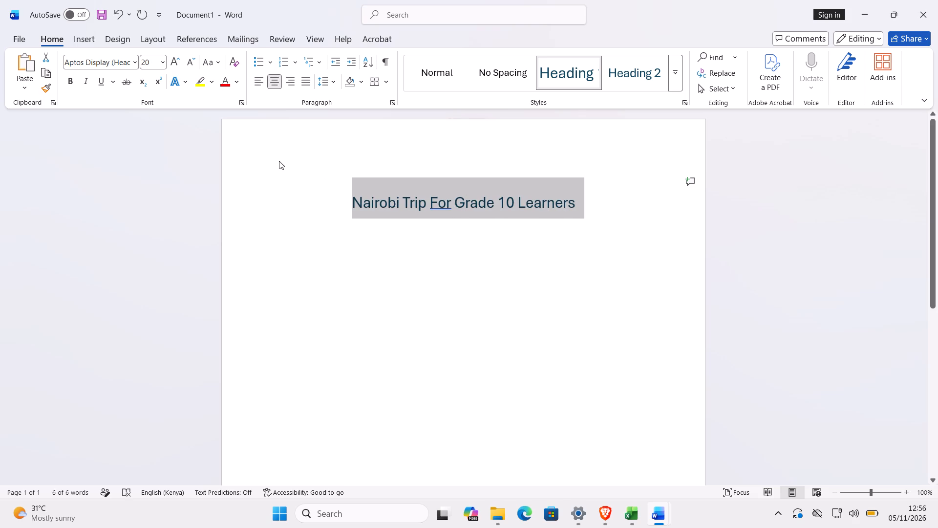
{"action": "left_click", "coordinate": [599, 205]}
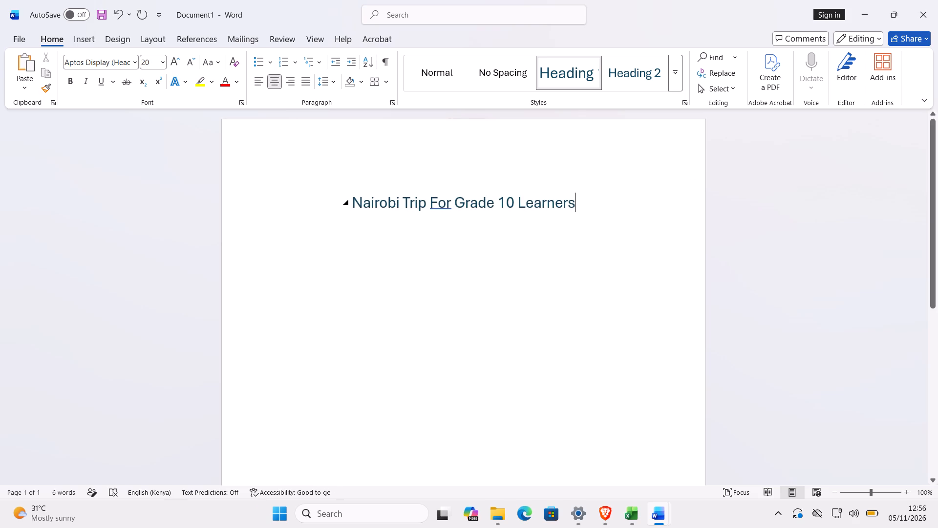
Add the subheading "Salutation;" in the Heading 2 style below the title and start a new line beneath it.
{"action": "key", "text": "Return"}
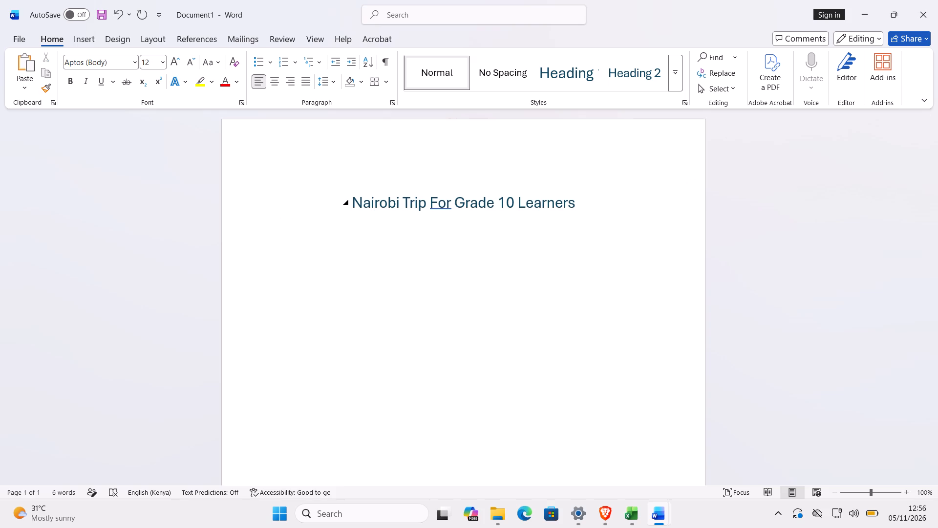
{"action": "left_click", "coordinate": [643, 82]}
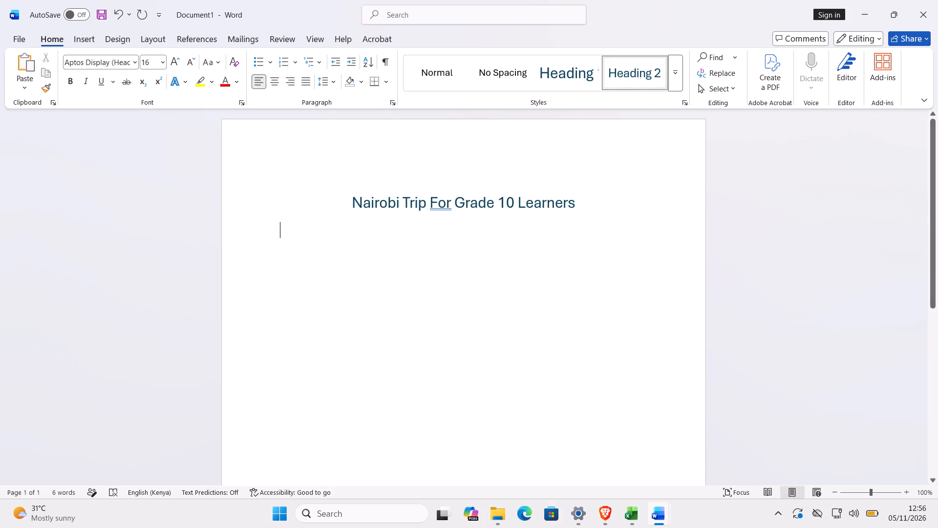
{"action": "type", "text": "sa"}
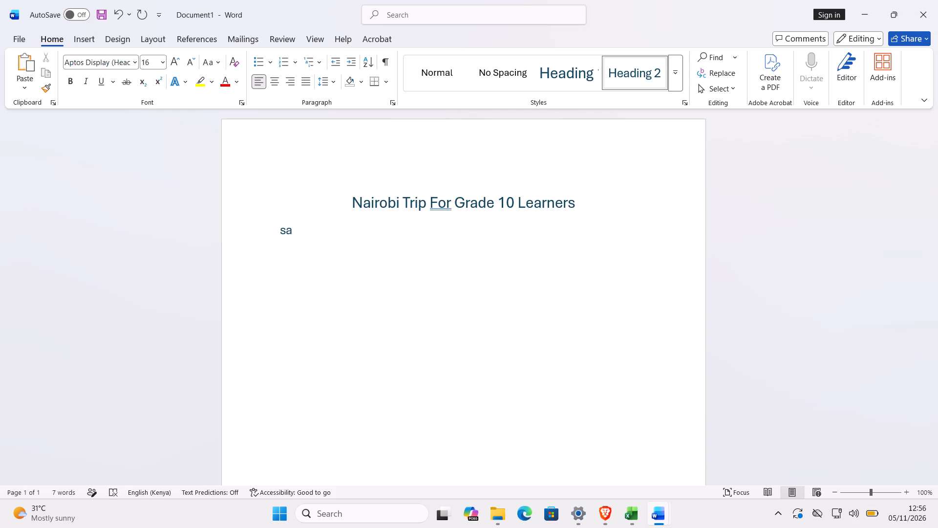
{"action": "type", "text": "lutatio"}
{"action": "key", "text": "n"}
{"action": "key", "text": "semicolon"}
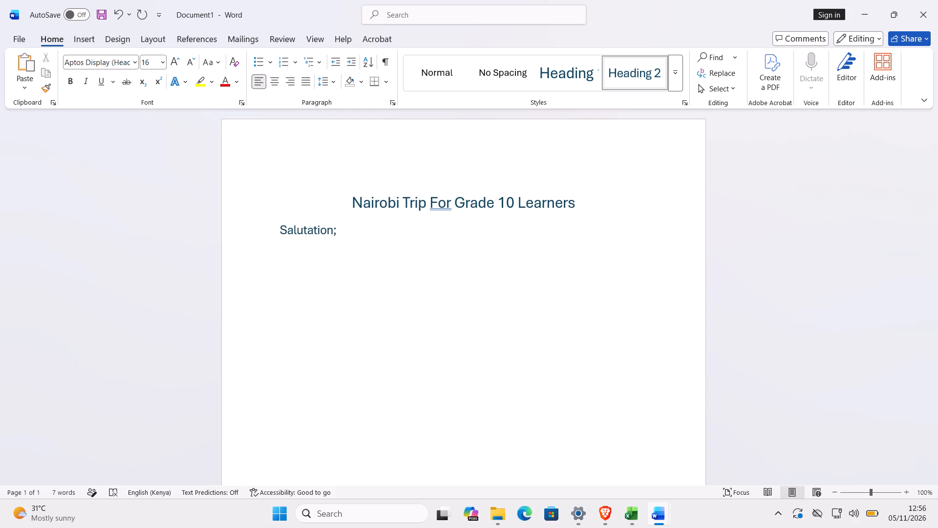
{"action": "key", "text": "Return"}
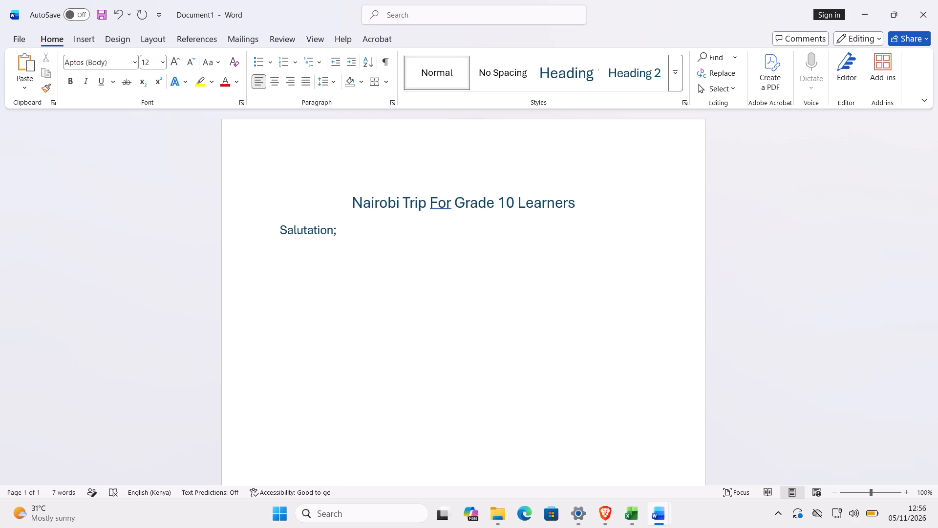
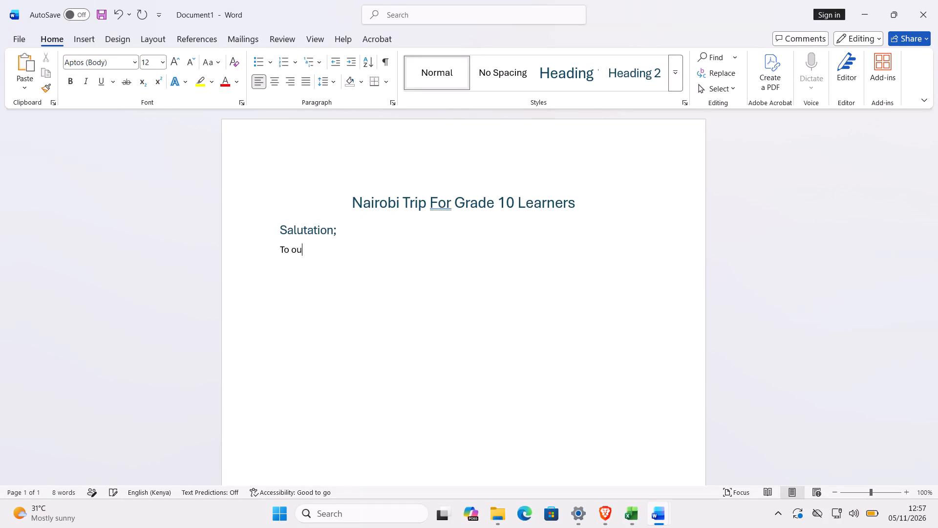
Complete the greeting beneath the Salutation heading as "To our esteemed parents," and start a new line.
{"action": "type", "text": "esteeemed"}
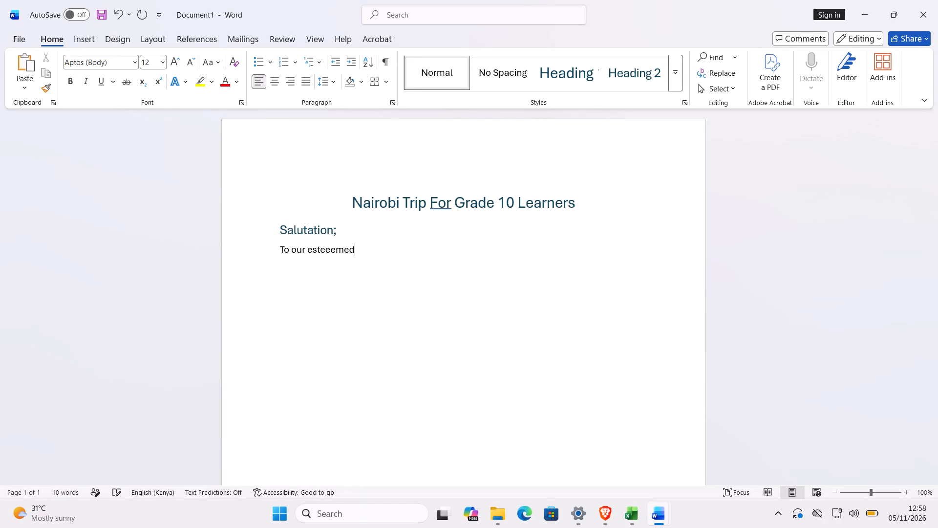
{"action": "key", "text": "space"}
{"action": "type", "text": "parents"}
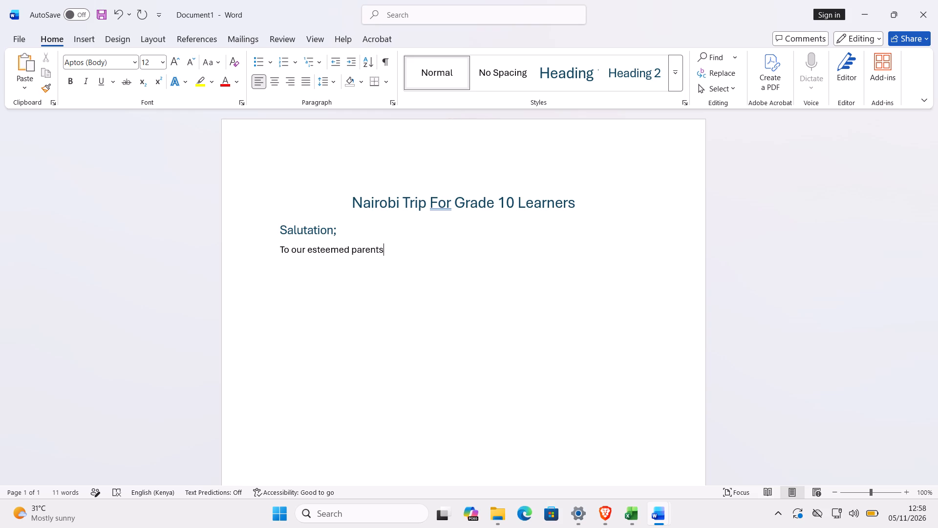
{"action": "key", "text": "comma"}
{"action": "key", "text": "space"}
{"action": "key", "text": "Return"}
Begin the body paragraph with "I am honoured to bring to your attention the planned trip for grade 10 and 11 learners".
{"action": "type", "text": "ia"}
{"action": "key", "text": "BackSpace"}
{"action": "key", "text": "space"}
{"action": "type", "text": "am"}
{"action": "key", "text": "space"}
{"action": "type", "text": "honoured to bring to your aa"}
{"action": "key", "text": "BackSpace"}
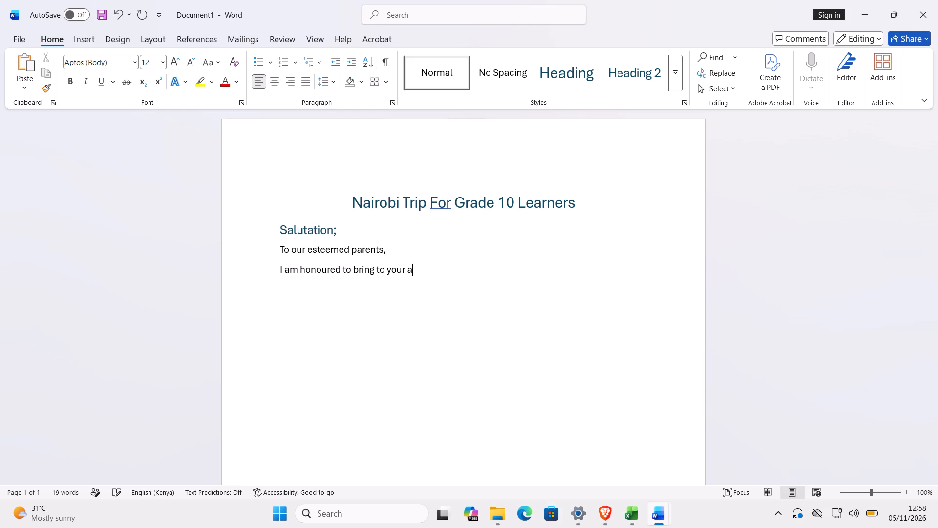
{"action": "type", "text": "ttention"}
{"action": "key", "text": "space"}
{"action": "type", "text": "the planned trip for grade"}
{"action": "key", "text": "space"}
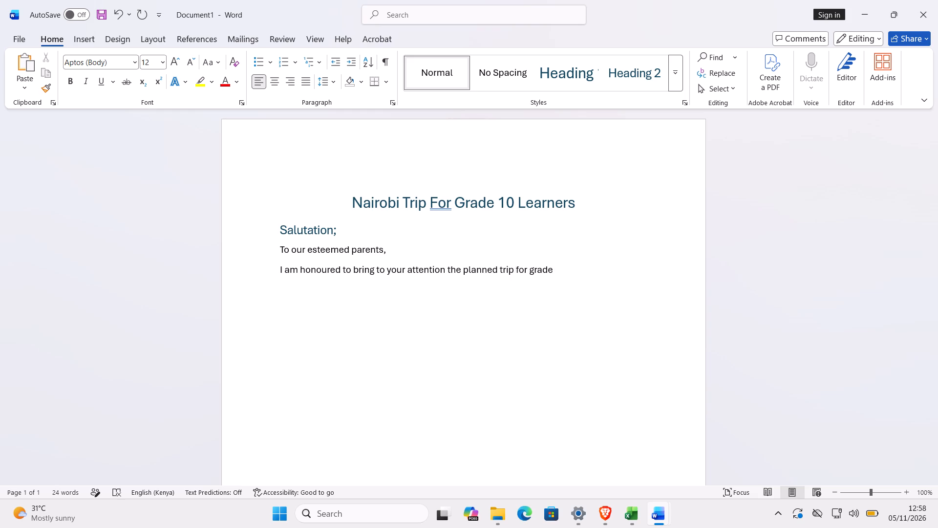
{"action": "type", "text": "10"}
{"action": "key", "text": "space"}
{"action": "type", "text": "and"}
{"action": "key", "text": "space"}
{"action": "type", "text": "11"}
{"action": "key", "text": "space"}
{"action": "type", "text": "learners"}
{"action": "key", "text": "space"}
Finish the body sentence with "which is to be conducted in April holiday of 2027.".
{"action": "type", "text": "which is to be conducted"}
{"action": "key", "text": "space"}
{"action": "type", "text": "i"}
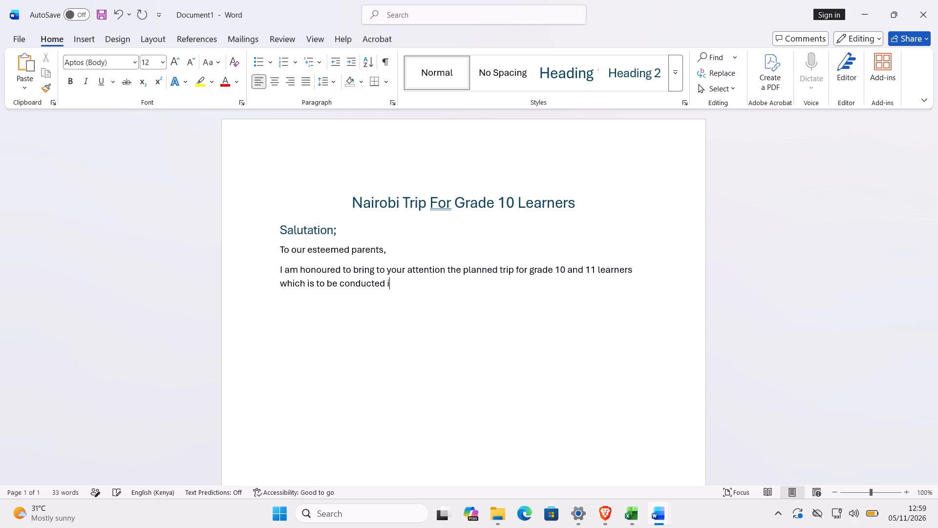
{"action": "key", "text": "space"}
{"action": "key", "text": "BackSpace"}
{"action": "type", "text": "n"}
{"action": "key", "text": "space"}
{"action": "type", "text": "April"}
{"action": "key", "text": "space"}
{"action": "type", "text": "hol"}
{"action": "key", "text": "d"}
{"action": "key", "text": "BackSpace"}
{"action": "type", "text": "iday of"}
{"action": "key", "text": "space"}
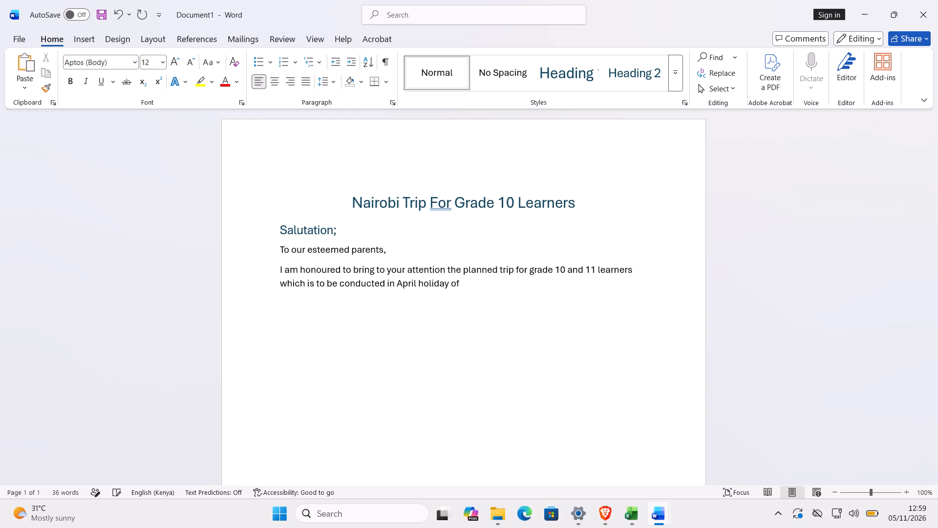
{"action": "type", "text": "2027"}
{"action": "key", "text": "period"}
Insert "to Nairobi" after "planned trip" in the body sentence.
{"action": "left_click", "coordinate": [515, 271]}
{"action": "key", "text": "space"}
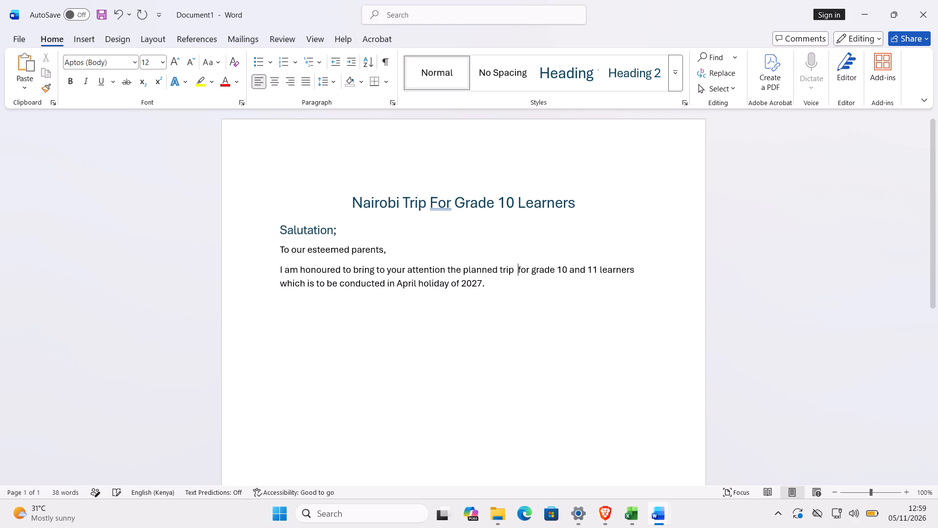
{"action": "type", "text": "to"}
{"action": "key", "text": "space"}
{"action": "type", "text": "nairo"}
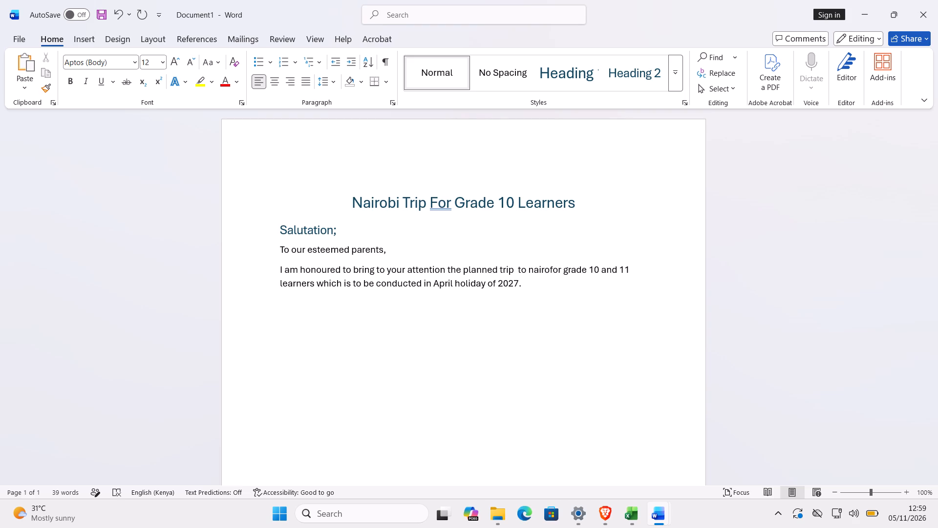
{"action": "type", "text": "bi"}
{"action": "key", "text": "space"}
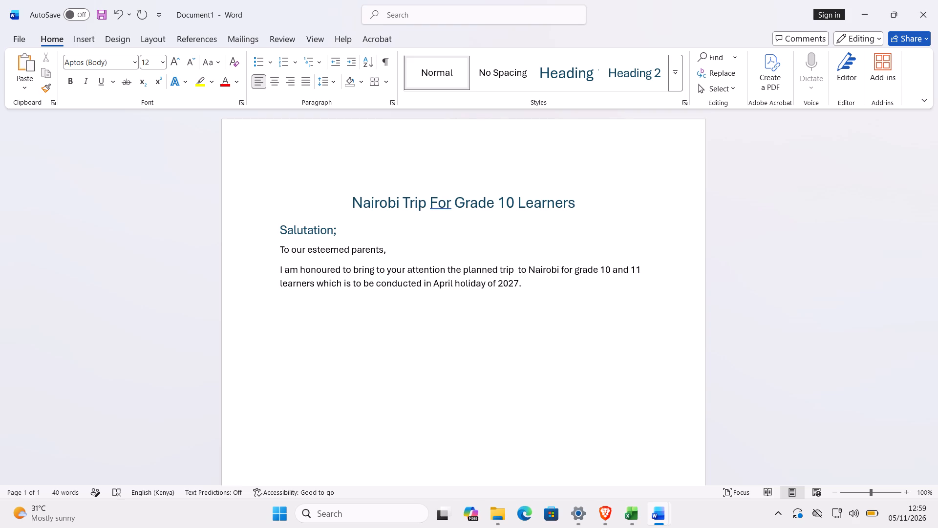
Replace "For Grade 10 Learners" in the title with "– Mekaela Senior School".
{"action": "left_click", "coordinate": [579, 204]}
{"action": "key", "text": "BackSpace"}
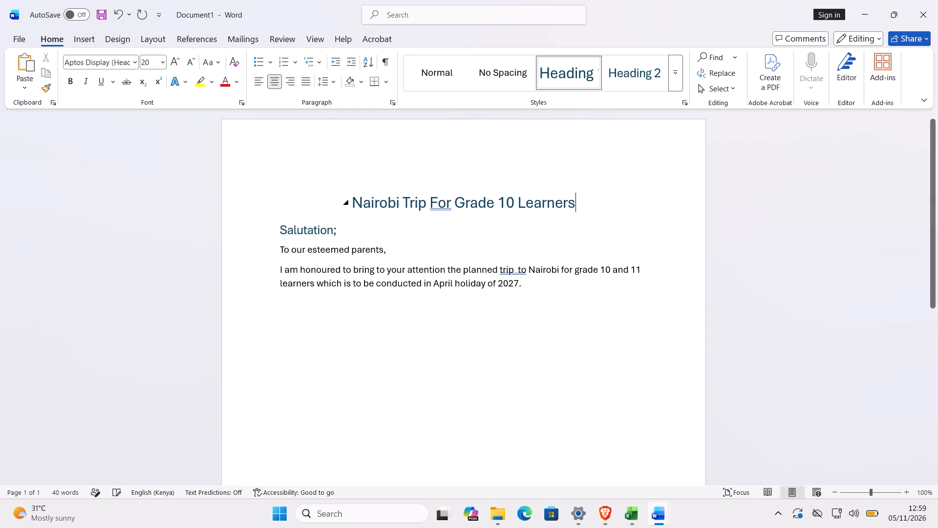
{"action": "key", "text": "BackSpace"}
{"action": "key", "text": "BackSpace"}
{"action": "key", "text": "BackSpace"}
{"action": "key", "text": "BackSpace"}
{"action": "key", "text": "BackSpace"}
{"action": "key", "text": "BackSpace"}
{"action": "key", "text": "BackSpace"}
{"action": "key", "text": "BackSpace"}
{"action": "key", "text": "BackSpace"}
{"action": "key", "text": "BackSpace"}
{"action": "key", "text": "BackSpace"}
{"action": "key", "text": "BackSpace"}
{"action": "key", "text": "BackSpace"}
{"action": "key", "text": "BackSpace"}
{"action": "key", "text": "BackSpace"}
{"action": "key", "text": "BackSpace"}
{"action": "key", "text": "BackSpace"}
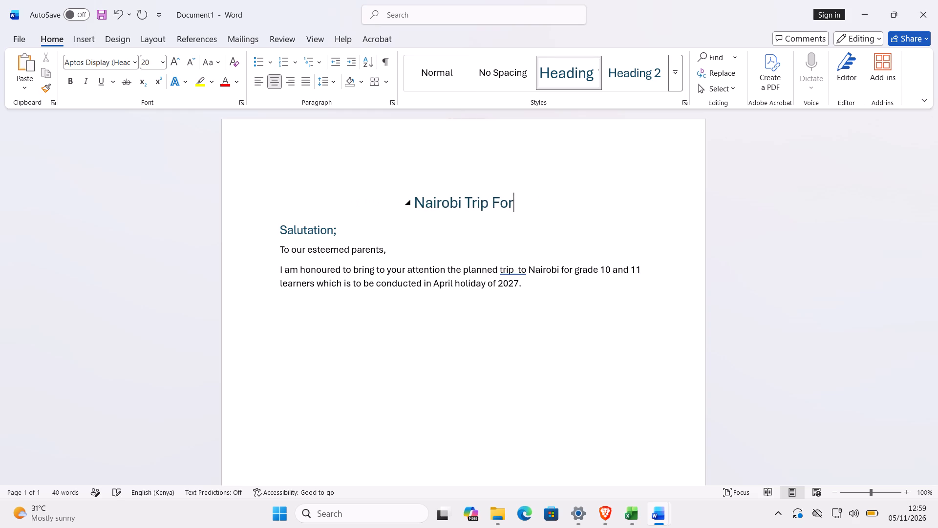
{"action": "key", "text": "BackSpace"}
{"action": "key", "text": "BackSpace"}
{"action": "key", "text": "BackSpace"}
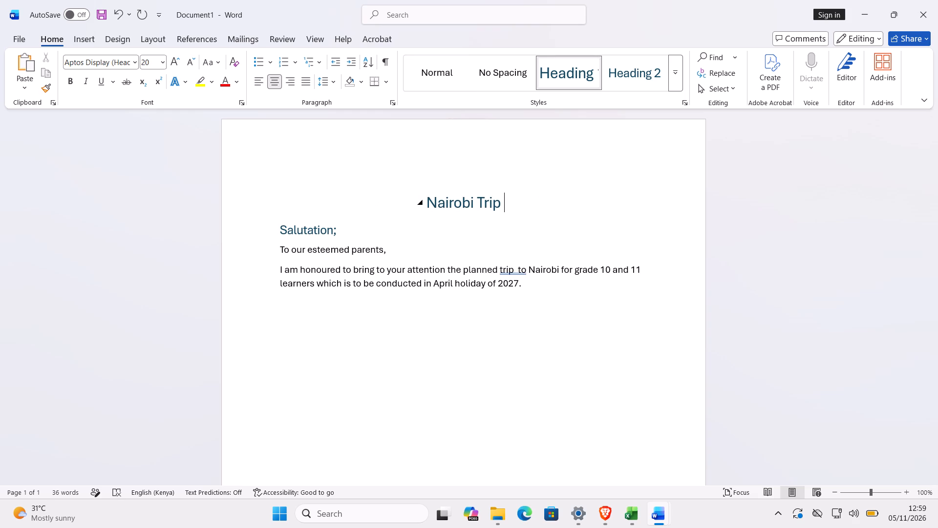
{"action": "key", "text": "minus"}
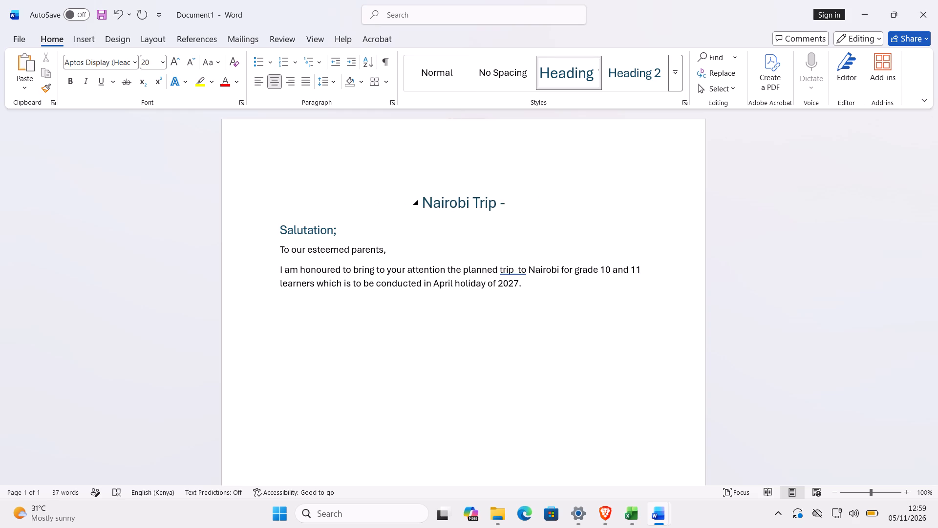
{"action": "key", "text": "space"}
{"action": "type", "text": "mekaela"}
{"action": "key", "text": "space"}
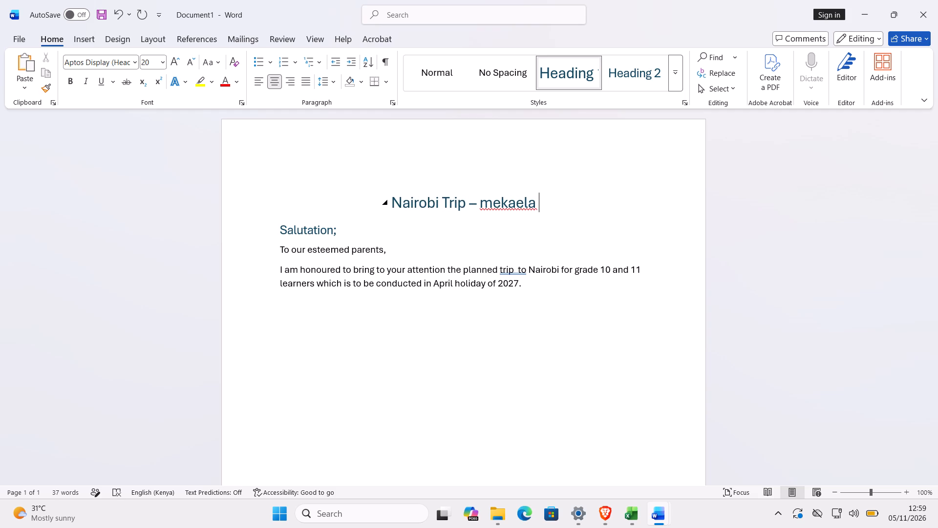
{"action": "key", "text": "BackSpace"}
{"action": "key", "text": "BackSpace"}
{"action": "key", "text": "BackSpace"}
{"action": "key", "text": "BackSpace"}
{"action": "key", "text": "BackSpace"}
{"action": "key", "text": "BackSpace"}
{"action": "key", "text": "BackSpace"}
{"action": "key", "text": "BackSpace"}
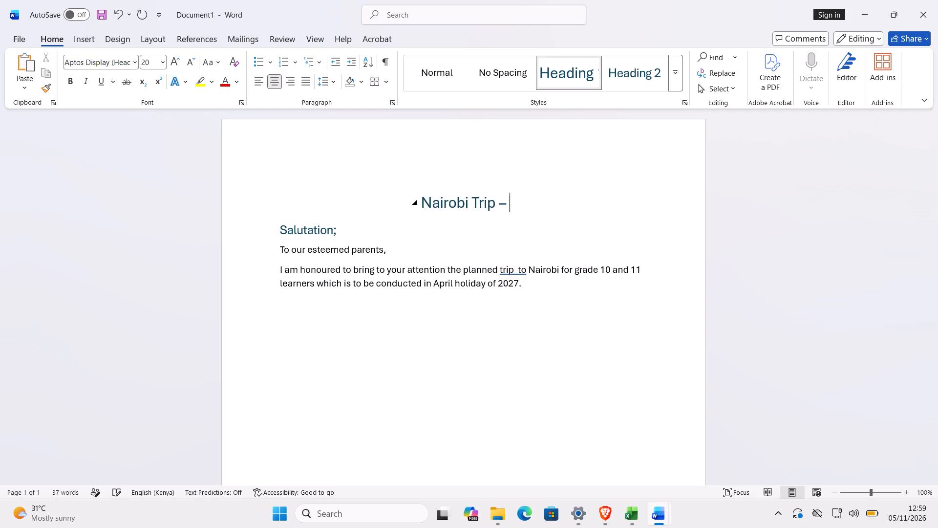
{"action": "type", "text": "Mekaela"}
{"action": "key", "text": "space"}
{"action": "type", "text": "Senior"}
{"action": "key", "text": "space"}
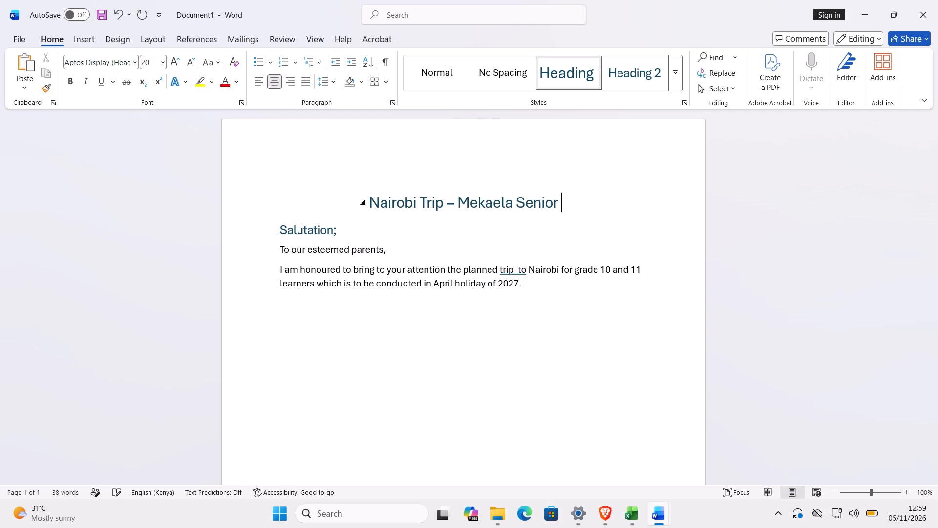
{"action": "type", "text": "School"}
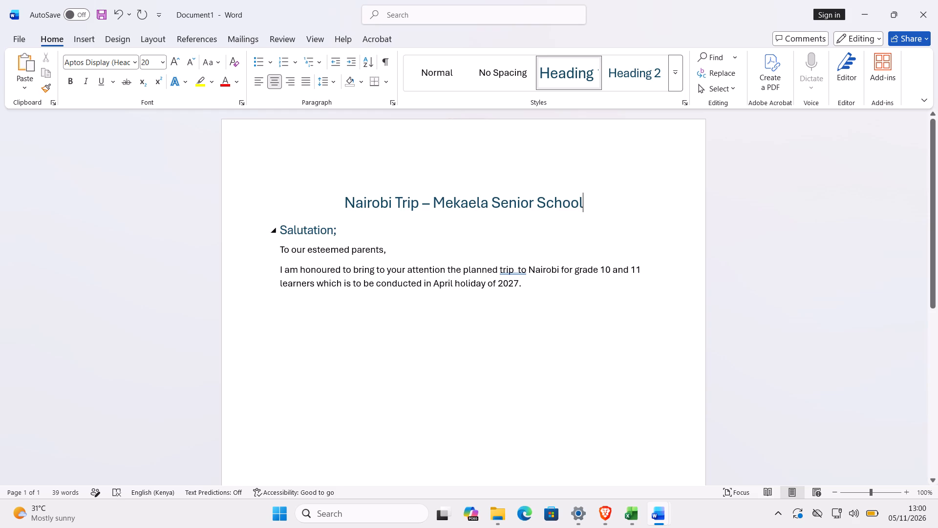
Accept the grammar suggestion "trip to" in the body paragraph to remove the extra space.
{"action": "left_click", "coordinate": [536, 278]}
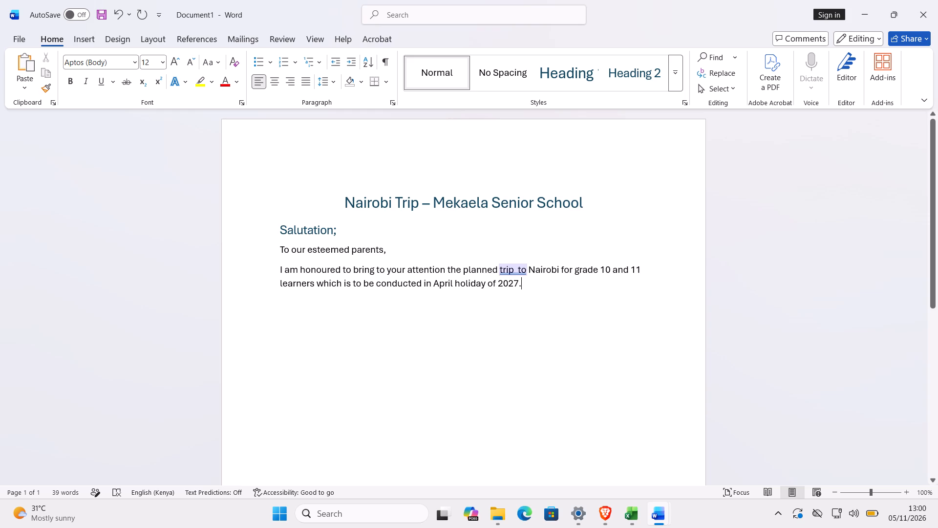
{"action": "left_click", "coordinate": [513, 271]}
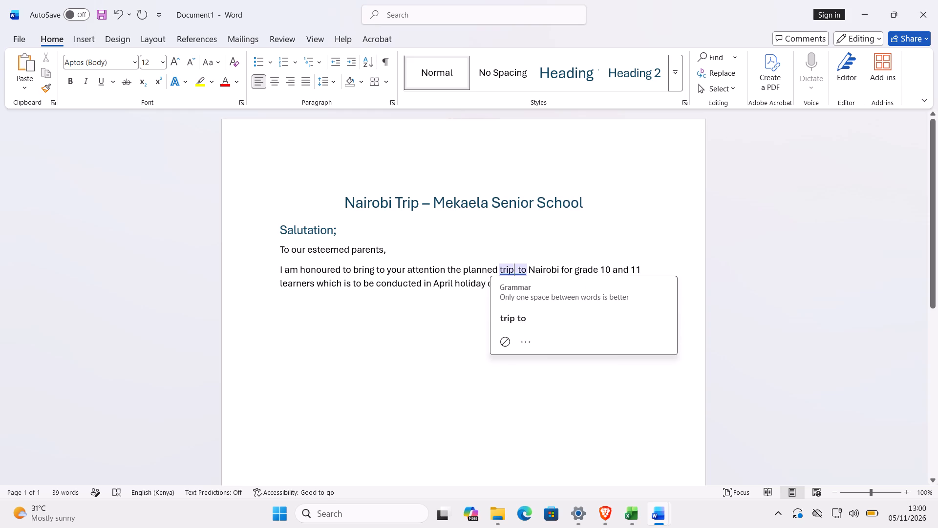
{"action": "left_click", "coordinate": [535, 319]}
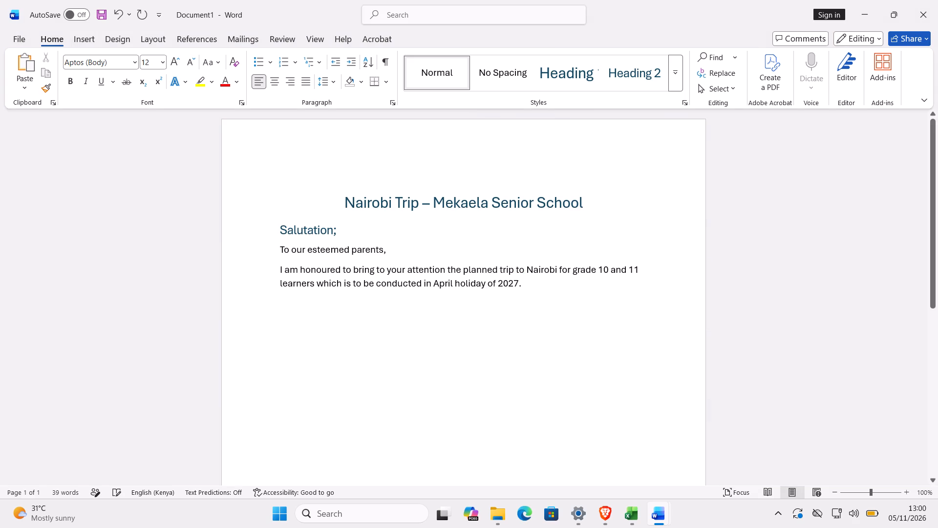
Add the subheading "destinations" in the Heading 2 style on a new line below the body paragraph.
{"action": "left_click", "coordinate": [527, 287]}
{"action": "key", "text": "Return"}
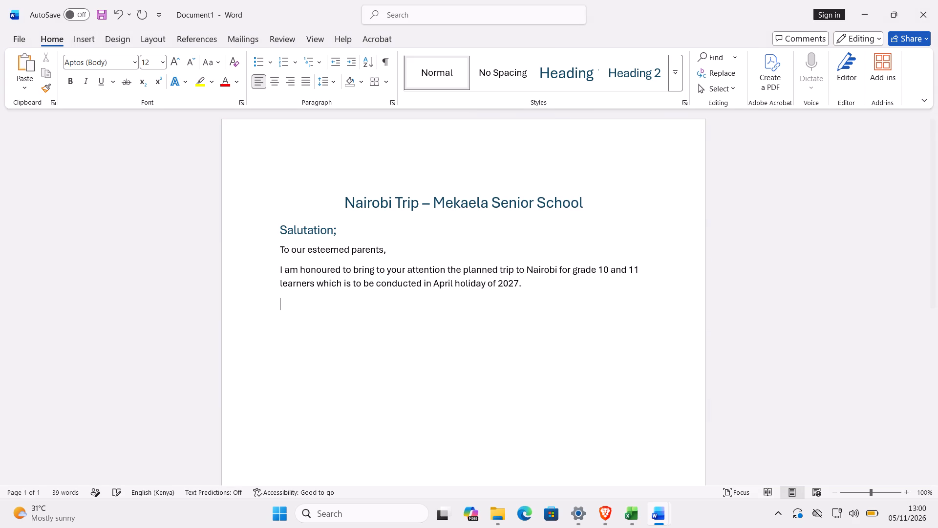
{"action": "left_click", "coordinate": [657, 66]}
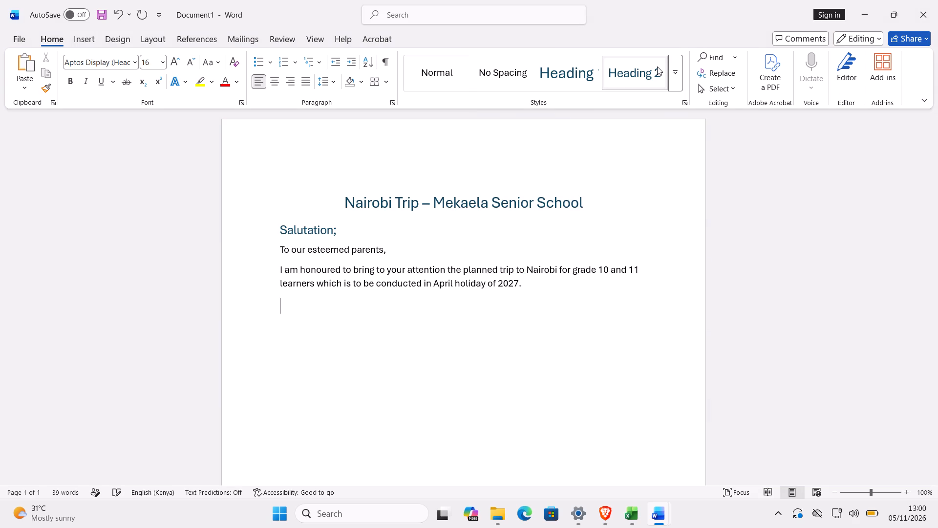
{"action": "type", "text": "destinations"}
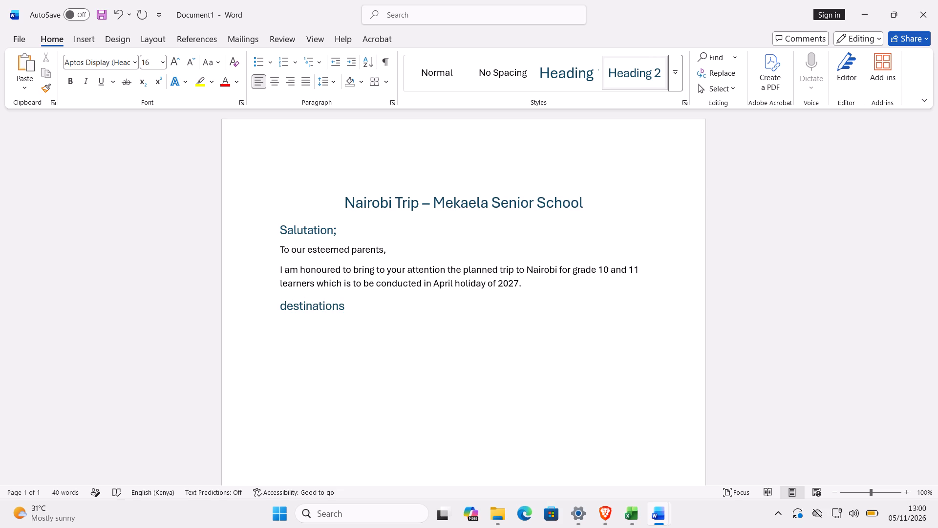
End the "destinations" subheading with a colon.
{"action": "key", "text": "shift+colon"}
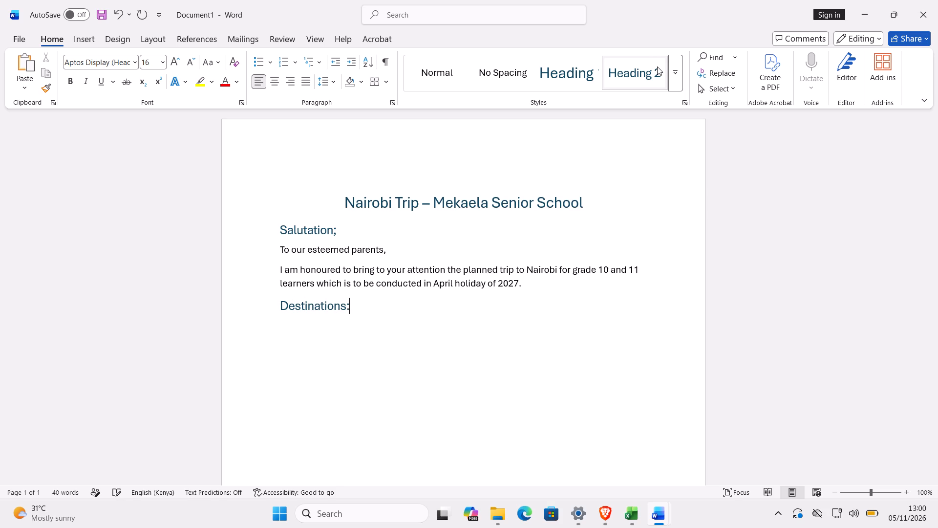
Enter "KALRO Katumani – Machakos County" as the first destination on a new line below the Destinations subheading.
{"action": "key", "text": "Return"}
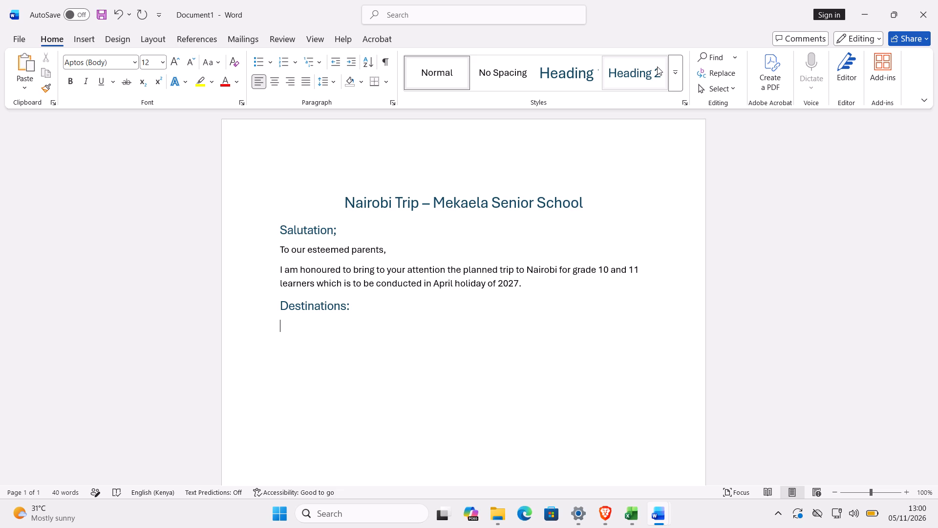
{"action": "type", "text": "KALRO"}
{"action": "key", "text": "space"}
{"action": "type", "text": "Ka"}
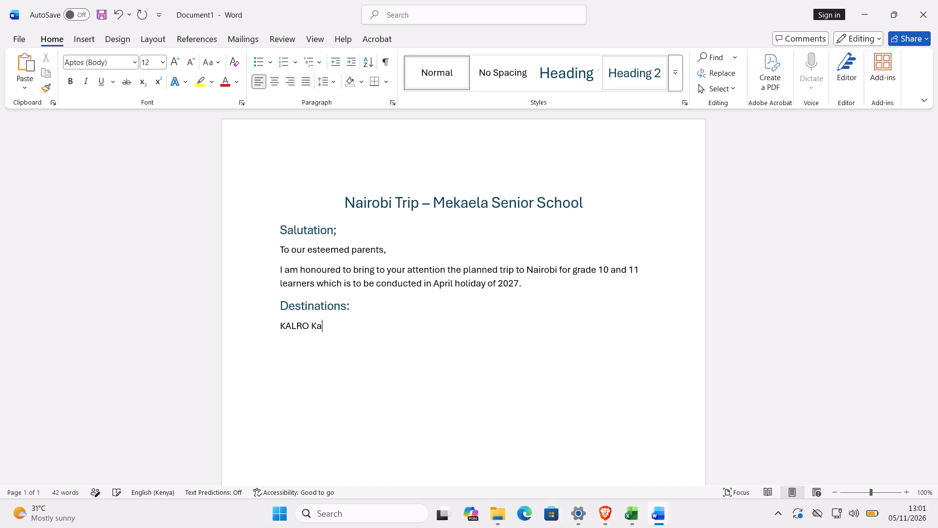
{"action": "type", "text": "tumani"}
{"action": "key", "text": "space"}
{"action": "type", "text": "="}
{"action": "key", "text": "space"}
{"action": "key", "text": "BackSpace"}
{"action": "key", "text": "BackSpace"}
{"action": "type", "text": "-"}
{"action": "key", "text": "space"}
{"action": "key", "text": "shift+n"}
{"action": "key", "text": "BackSpace"}
{"action": "type", "text": "Machakos"}
{"action": "key", "text": "space"}
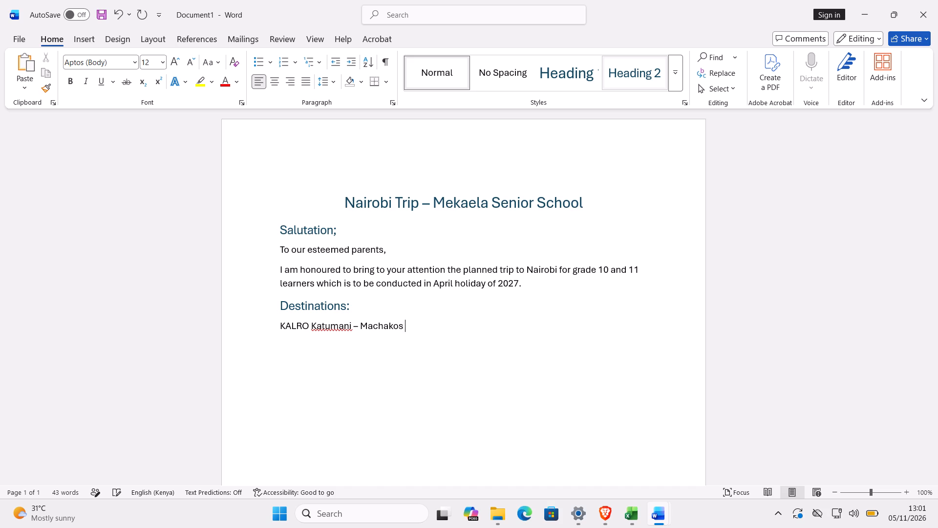
{"action": "type", "text": "Cou"}
{"action": "type", "text": "nty"}
After "Machakos County", open a bracketed note reading "(Agriculture and Biology learners to learn about".
{"action": "key", "text": "space"}
{"action": "key", "text": "shift+parenleft"}
{"action": "type", "text": "Agriculture"}
{"action": "key", "text": "space"}
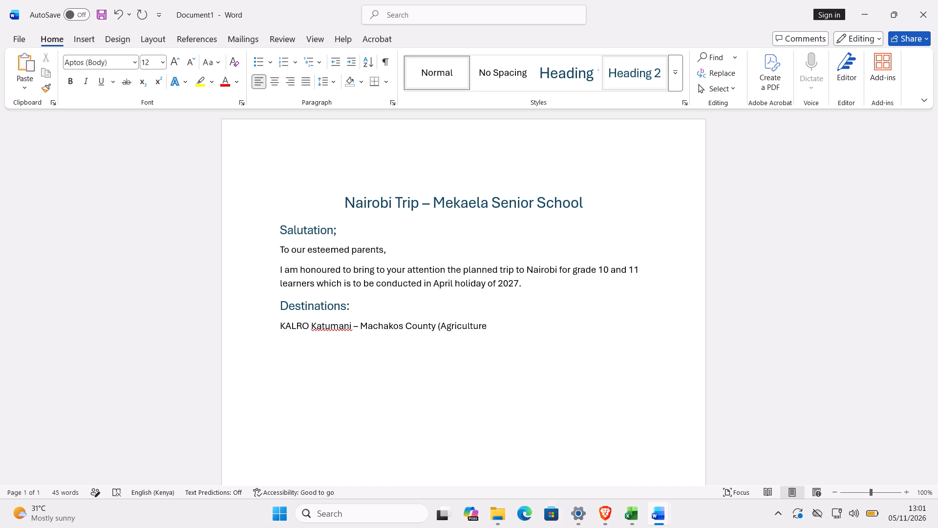
{"action": "key", "text": "a"}
{"action": "type", "text": "nd"}
{"action": "key", "text": "space"}
{"action": "type", "text": "Biology"}
{"action": "key", "text": "space"}
{"action": "type", "text": "learners to learn about"}
{"action": "key", "text": "space"}
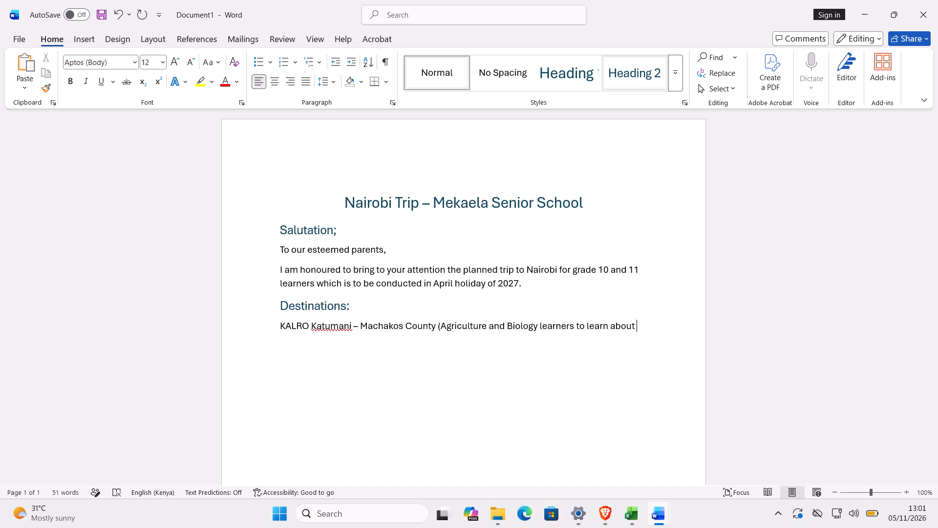
Complete the bracketed note with "Animal and crop production and Genetics Application)" and end the paragraph.
{"action": "type", "text": "Animal"}
{"action": "key", "text": "space"}
{"action": "type", "text": "and crop production"}
{"action": "key", "text": "space"}
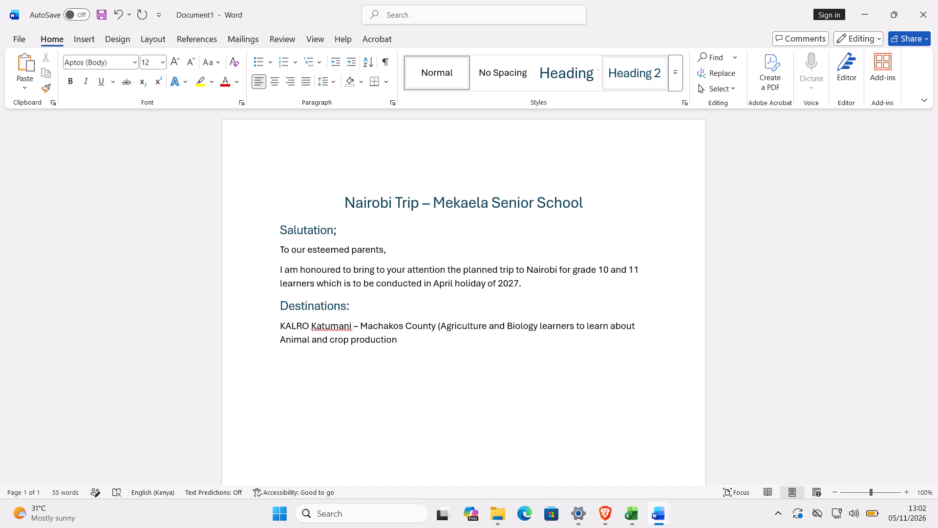
{"action": "key", "text": "a"}
{"action": "type", "text": "n"}
{"action": "key", "text": "space"}
{"action": "key", "text": "BackSpace"}
{"action": "type", "text": "d"}
{"action": "key", "text": "space"}
{"action": "type", "text": "Genetics"}
{"action": "key", "text": "space"}
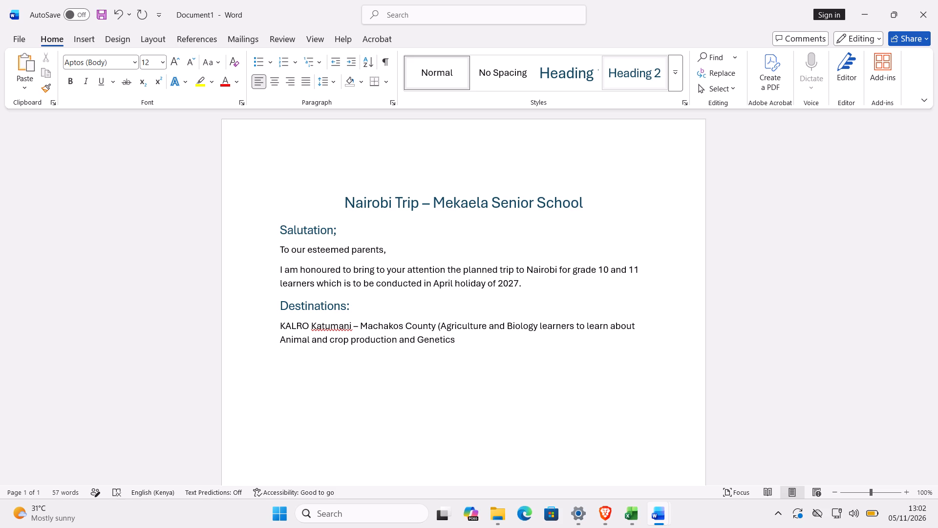
{"action": "type", "text": "Application"}
{"action": "key", "text": "shift+parenright"}
{"action": "key", "text": "Return"}
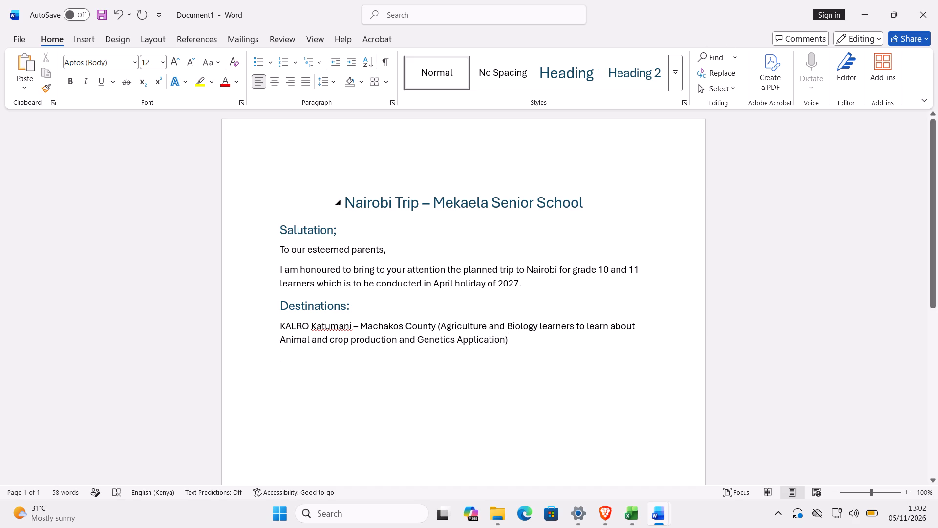
Turn the KALRO Katumani paragraph into item 1 of a numbered list.
{"action": "left_click", "coordinate": [279, 325]}
{"action": "type", "text": "1."}
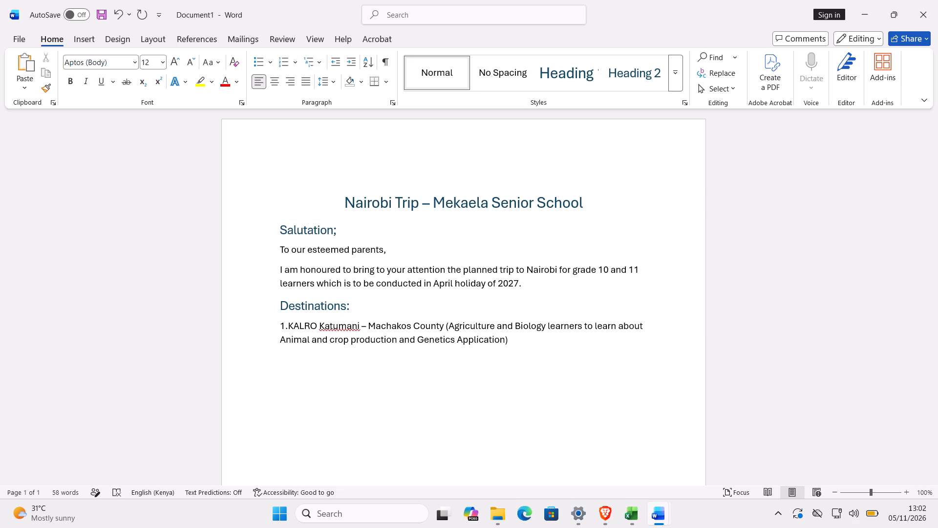
{"action": "key", "text": "space"}
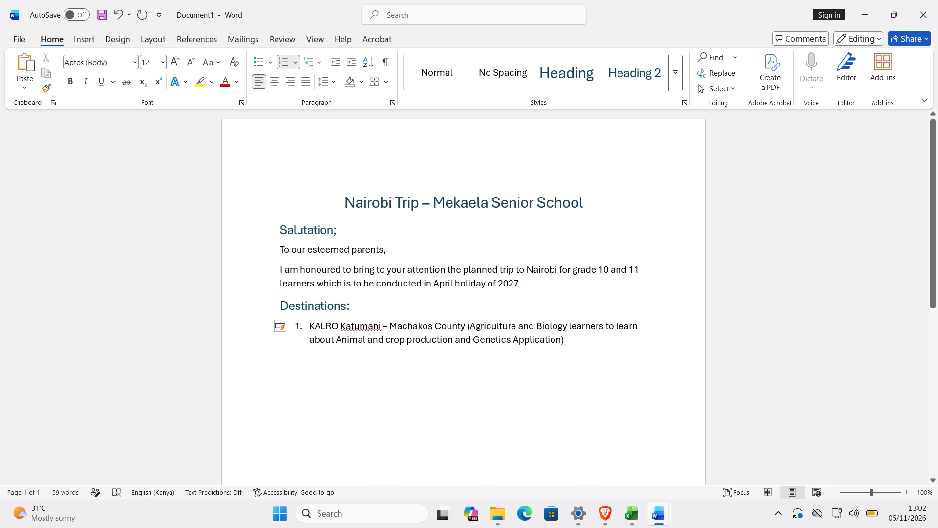
Start item 2 of the numbered destinations list below the KALRO Katumani entry.
{"action": "left_click", "coordinate": [574, 338]}
{"action": "key", "text": "Return"}
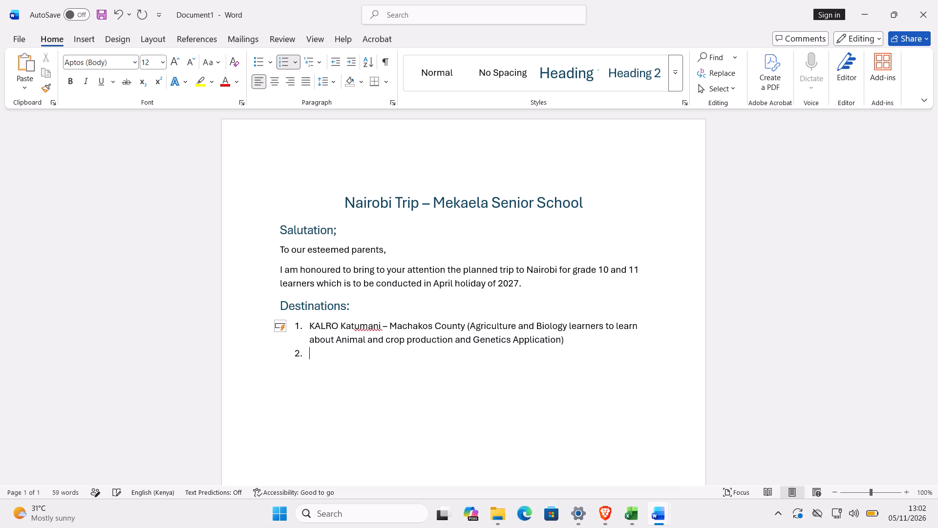
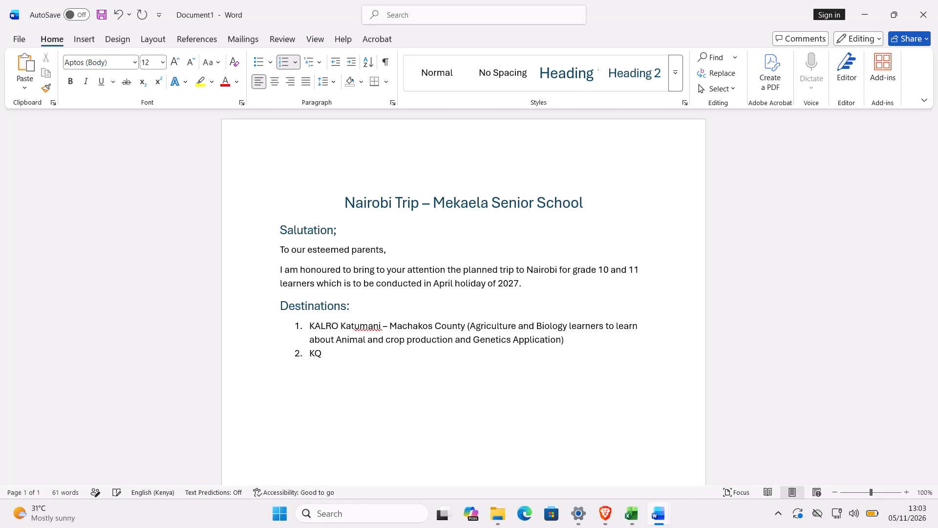
Complete the name of destination item 2 so it reads "KQ Pride Training Centre (JKIA)".
{"action": "key", "text": "space"}
{"action": "type", "text": "Pride"}
{"action": "key", "text": "space"}
{"action": "key", "text": "shift+t"}
{"action": "key", "text": "r"}
{"action": "type", "text": "aining"}
{"action": "key", "text": "space"}
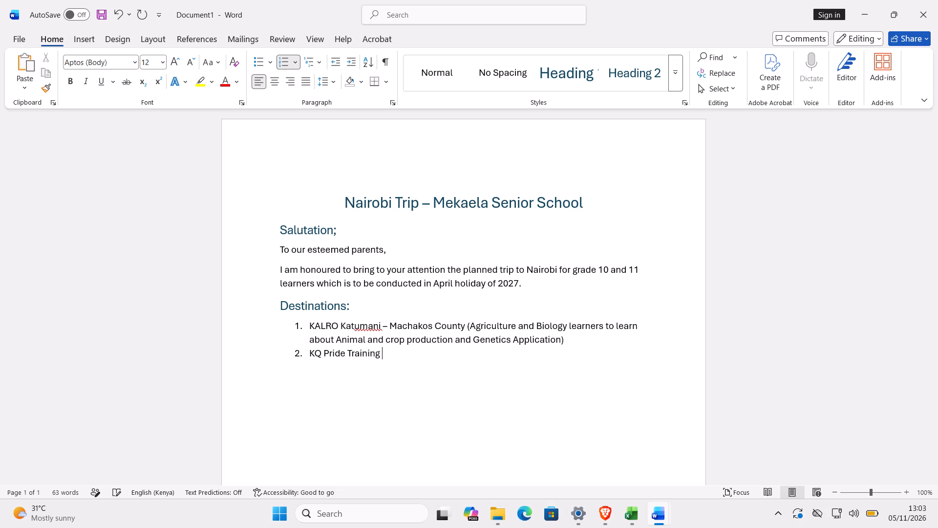
{"action": "type", "text": "Cem"}
{"action": "key", "text": "BackSpace"}
{"action": "type", "text": "ntre"}
{"action": "key", "text": "space"}
{"action": "key", "text": "equal"}
{"action": "key", "text": "BackSpace"}
{"action": "key", "text": "shift+parenleft"}
{"action": "type", "text": "JKIA"}
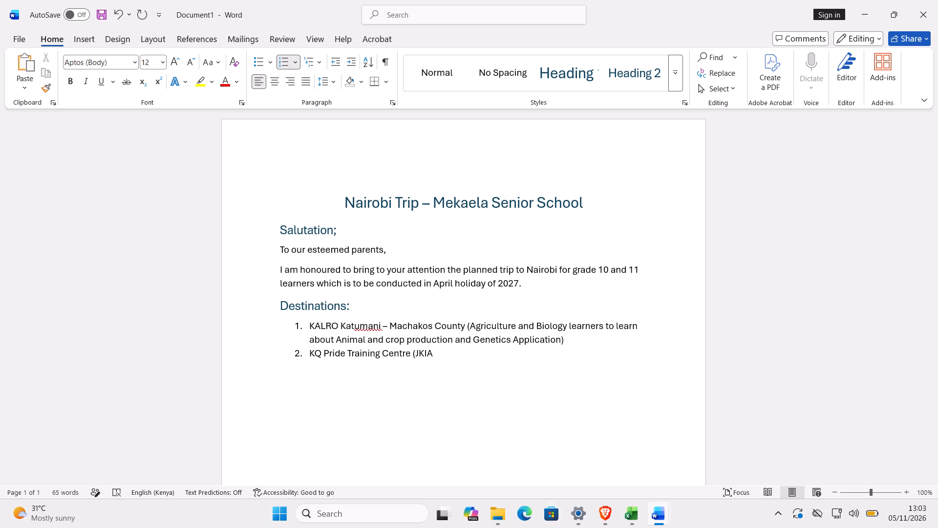
{"action": "key", "text": "shift+parenright"}
After "(JKIA)", open a bracketed note reading "(Physics students to learn on Bernoulis effect".
{"action": "key", "text": "space"}
{"action": "key", "text": "shift+parenleft"}
{"action": "type", "text": "Physics"}
{"action": "key", "text": "space"}
{"action": "type", "text": "students"}
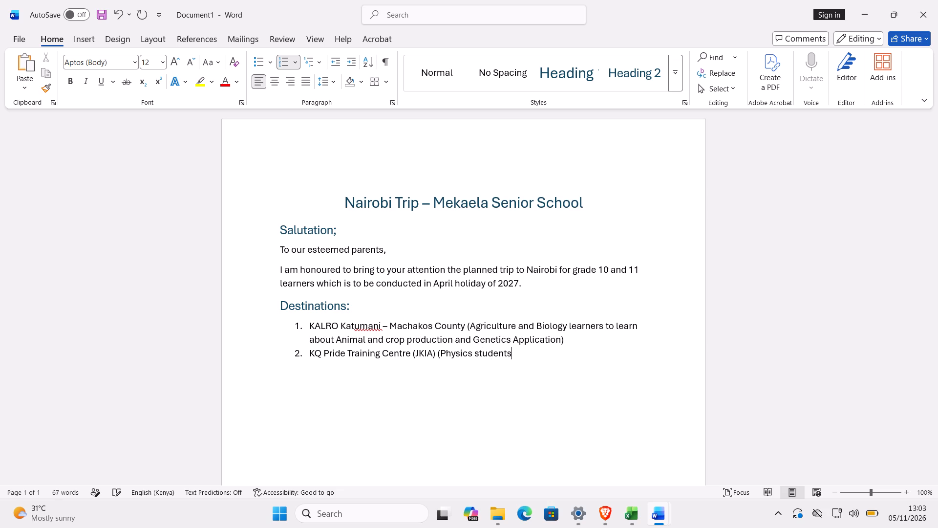
{"action": "key", "text": "space"}
{"action": "type", "text": "to learn"}
{"action": "key", "text": "space"}
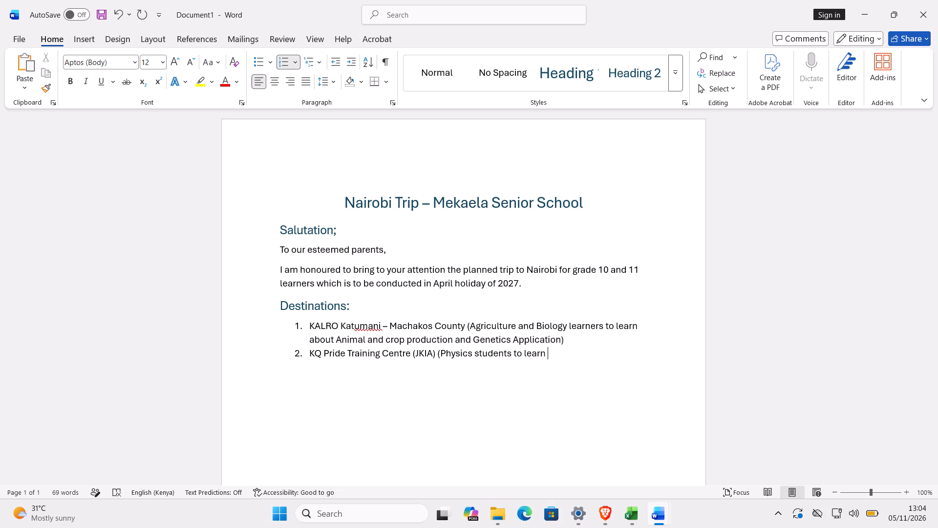
{"action": "type", "text": "on"}
{"action": "key", "text": "space"}
{"action": "type", "text": "Bernoulis"}
{"action": "key", "text": "space"}
{"action": "type", "text": "effe"}
{"action": "type", "text": "ct"}
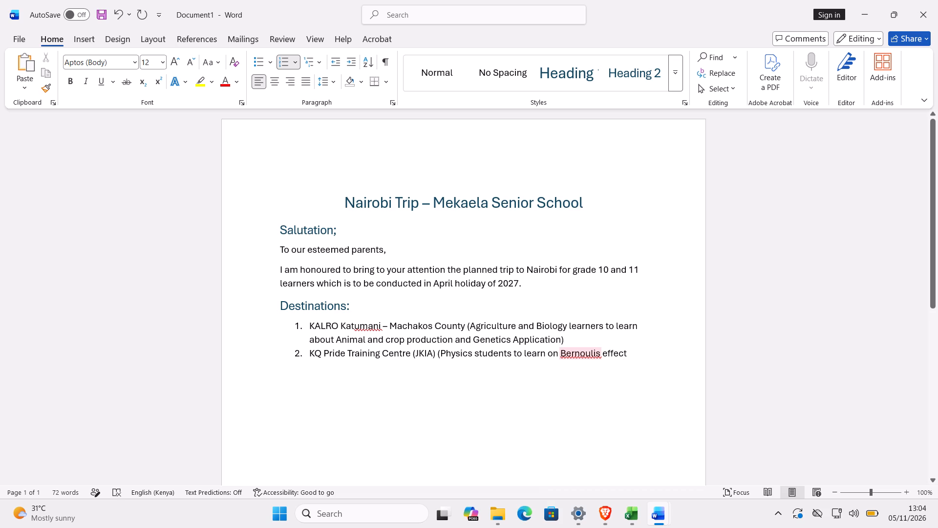
Correct the misspelled "Bernoulis" in item 2 to the suggested "Bernoulli's" and return to the end of the line.
{"action": "left_click", "coordinate": [591, 351]}
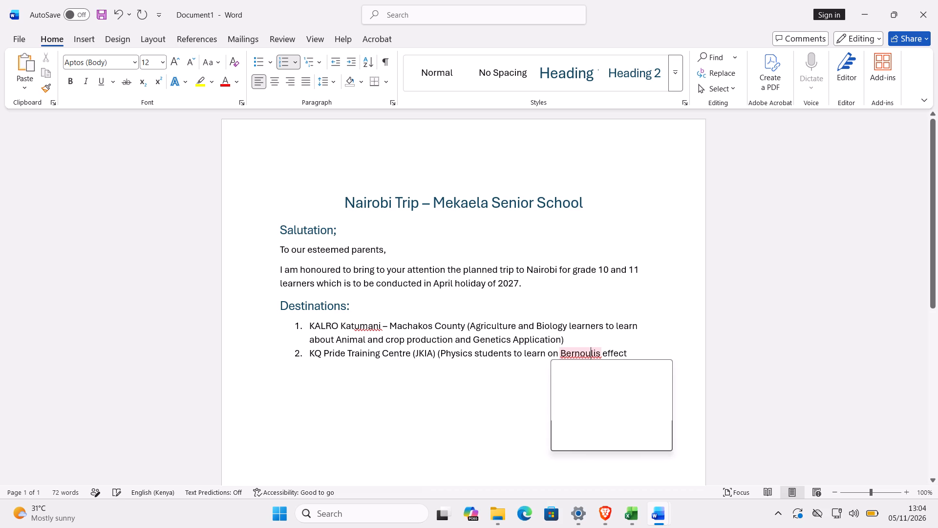
{"action": "left_click", "coordinate": [588, 392]}
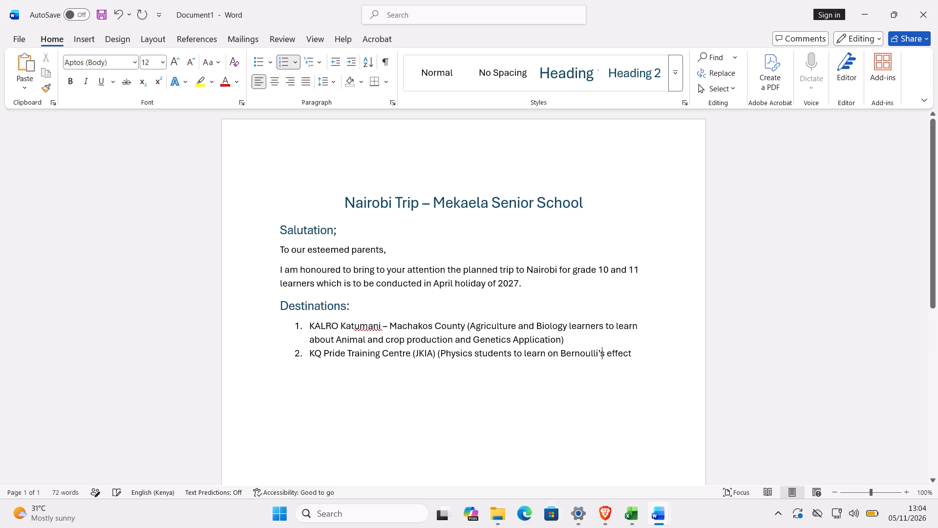
{"action": "left_click", "coordinate": [655, 352]}
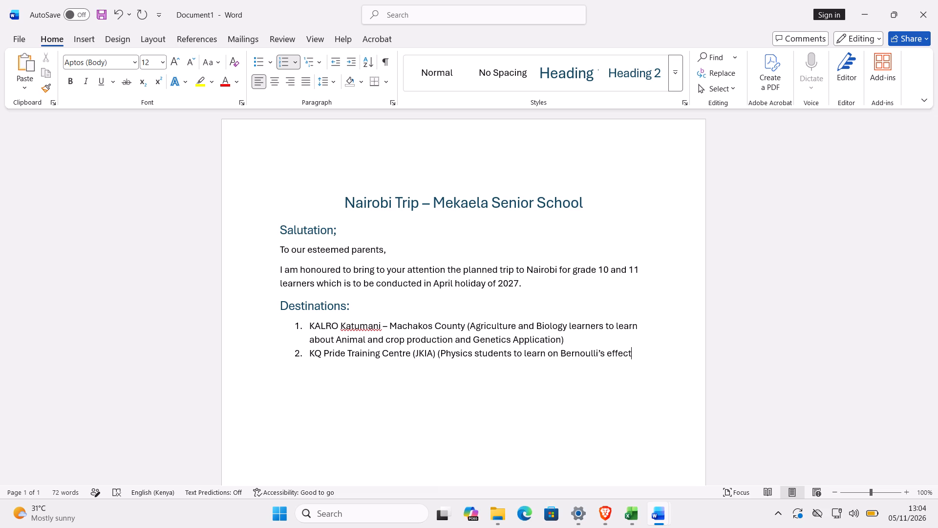
Finish item 2's bracketed note with "and Engineering)" and start item 3 of the numbered list.
{"action": "key", "text": "space"}
{"action": "type", "text": "and"}
{"action": "key", "text": "space"}
{"action": "type", "text": "Engineering"}
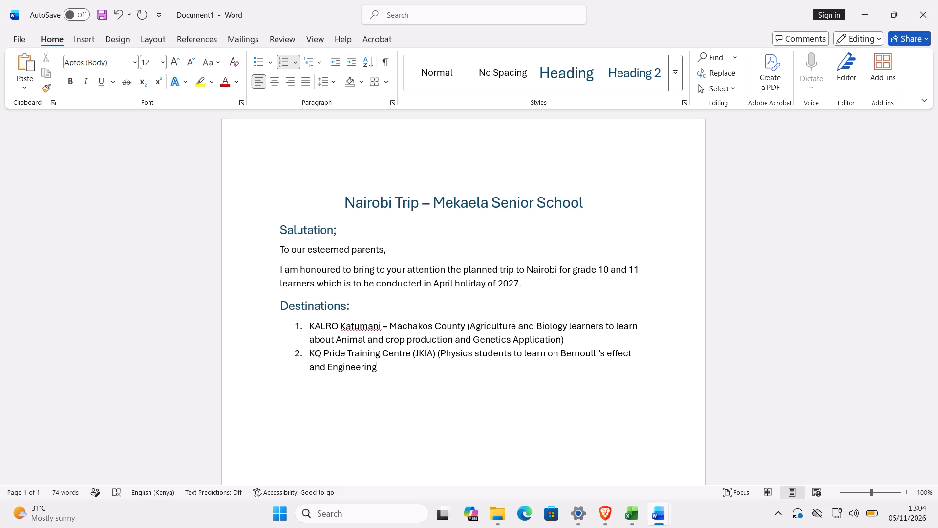
{"action": "key", "text": "shift+parenright"}
{"action": "key", "text": "Return"}
Enter "University of Nairobi – Kabete" as destination item 3.
{"action": "type", "text": "University"}
{"action": "key", "text": "space"}
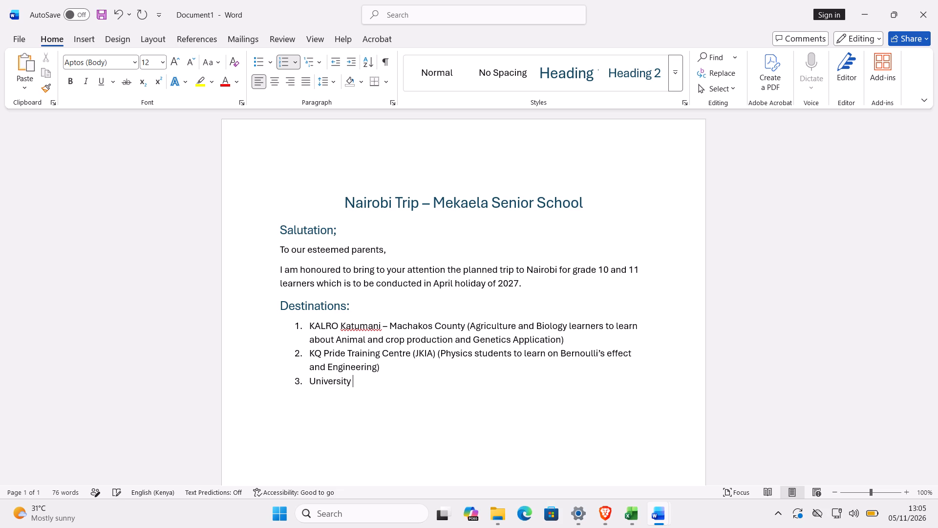
{"action": "type", "text": "of"}
{"action": "key", "text": "space"}
{"action": "type", "text": "Nairobi"}
{"action": "key", "text": "space"}
{"action": "type", "text": "="}
{"action": "key", "text": "BackSpace"}
{"action": "key", "text": "equal"}
{"action": "key", "text": "BackSpace"}
{"action": "type", "text": "-"}
{"action": "key", "text": "space"}
{"action": "type", "text": "Ke"}
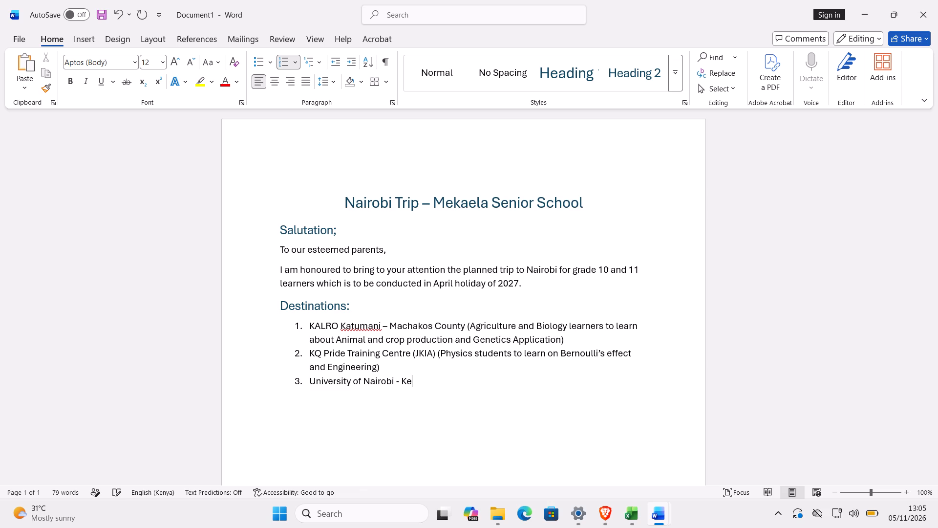
{"action": "key", "text": "BackSpace"}
{"action": "type", "text": "abete"}
{"action": "key", "text": "space"}
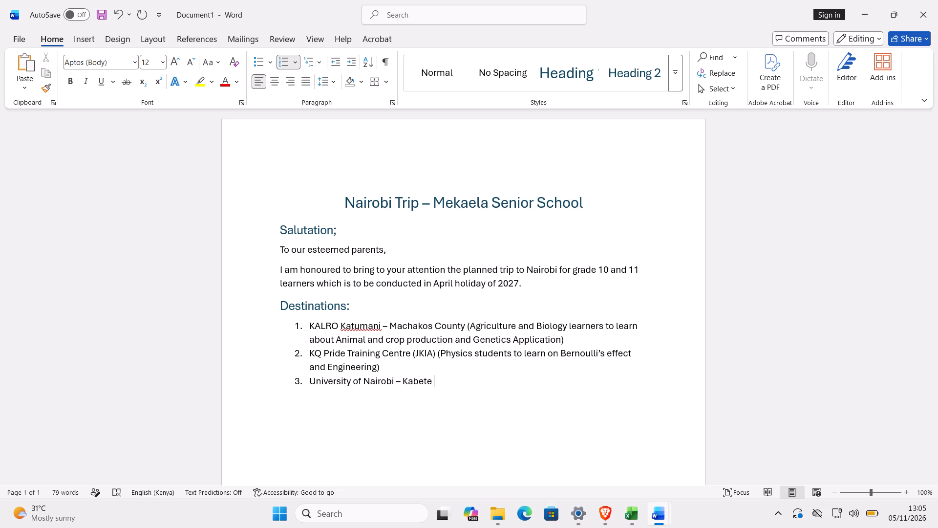
Add the bracketed note "(General career guidance for all learners)" to item 3 and start item 4 of the numbered list.
{"action": "key", "text": "shift+parenleft"}
{"action": "type", "text": "General career guidance"}
{"action": "key", "text": "space"}
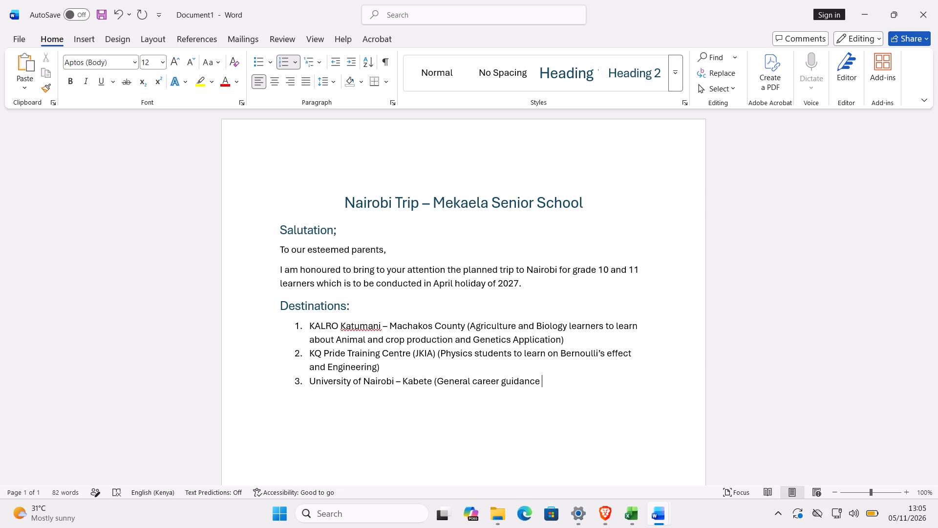
{"action": "type", "text": "for"}
{"action": "key", "text": "space"}
{"action": "type", "text": "all learners"}
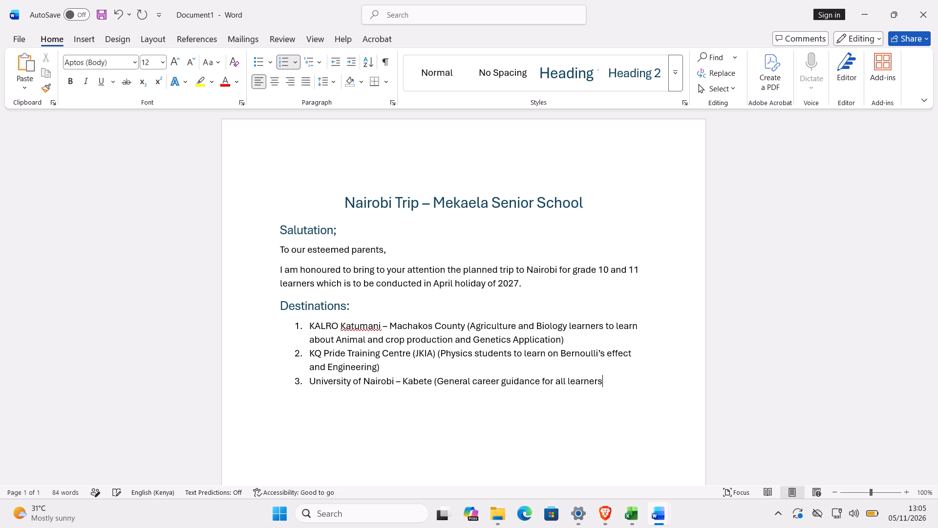
{"action": "key", "text": "shift+parenright"}
{"action": "key", "text": "Return"}
Enter "Kenya National Museum" as destination item 4.
{"action": "type", "text": "Kem"}
{"action": "key", "text": "BackSpace"}
{"action": "type", "text": "nya"}
{"action": "key", "text": "space"}
{"action": "type", "text": "National"}
{"action": "key", "text": "space"}
{"action": "type", "text": "Museum"}
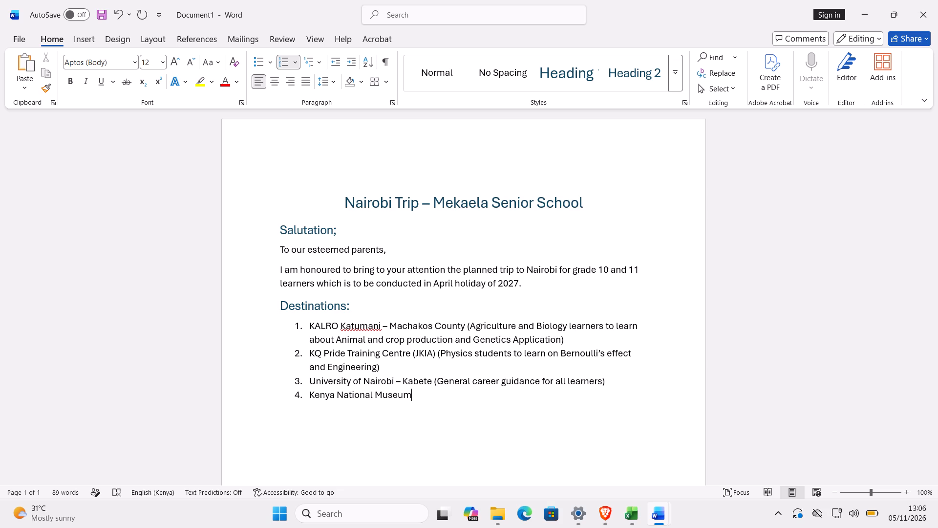
{"action": "key", "text": "space"}
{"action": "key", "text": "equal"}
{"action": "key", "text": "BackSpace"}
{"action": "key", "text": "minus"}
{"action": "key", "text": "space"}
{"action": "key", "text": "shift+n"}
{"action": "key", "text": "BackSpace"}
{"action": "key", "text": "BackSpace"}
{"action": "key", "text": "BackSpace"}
After "Kenya National Museum", open a bracketed note reading "(History & Citizenship".
{"action": "key", "text": "shift+parenleft"}
{"action": "type", "text": "History"}
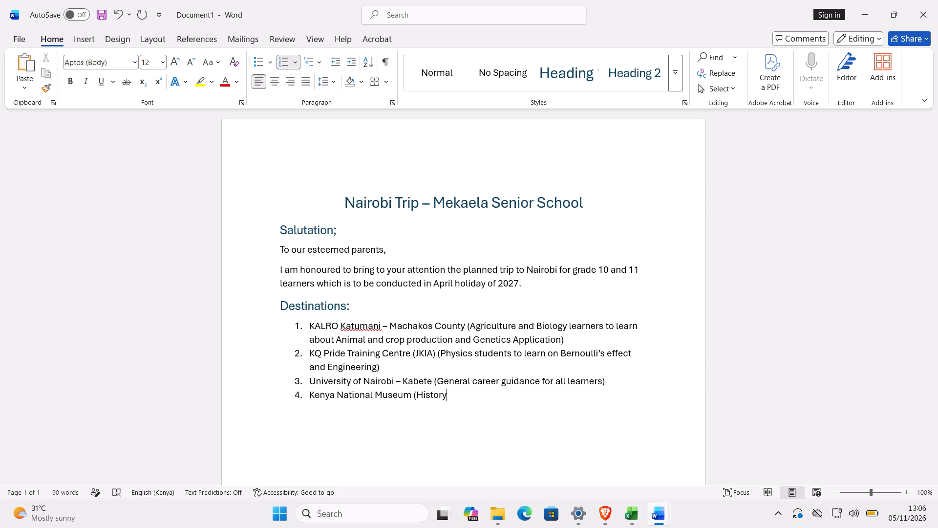
{"action": "key", "text": "space"}
{"action": "key", "text": "shift+ampersand"}
{"action": "key", "text": "space"}
{"action": "key", "text": "shift+g"}
{"action": "key", "text": "BackSpace"}
{"action": "type", "text": "Citi"}
{"action": "type", "text": "zenship"}
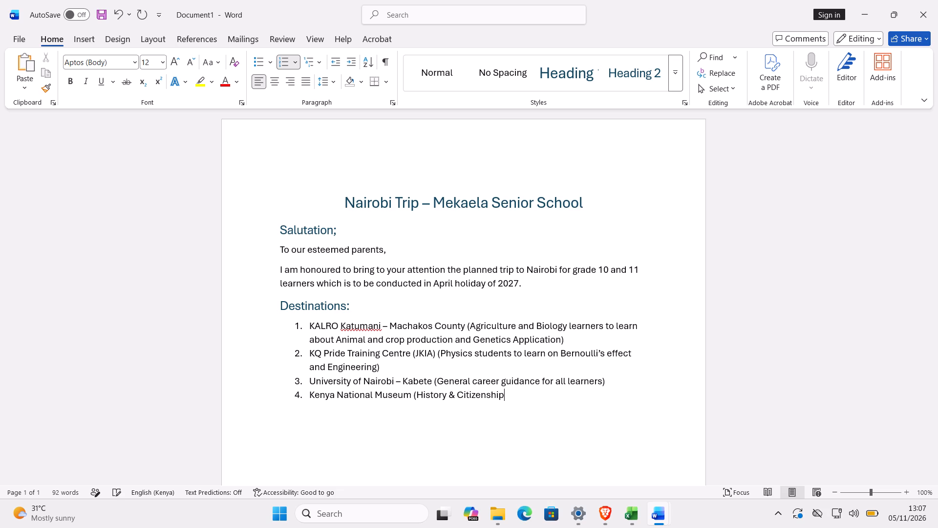
{"action": "key", "text": "space"}
Finish item 4's bracketed note with "and Biology students to learn on Evolution)" and start item 5 of the numbered list.
{"action": "type", "text": "and"}
{"action": "key", "text": "space"}
{"action": "type", "text": "Biology"}
{"action": "key", "text": "space"}
{"action": "type", "text": "students to learn"}
{"action": "key", "text": "space"}
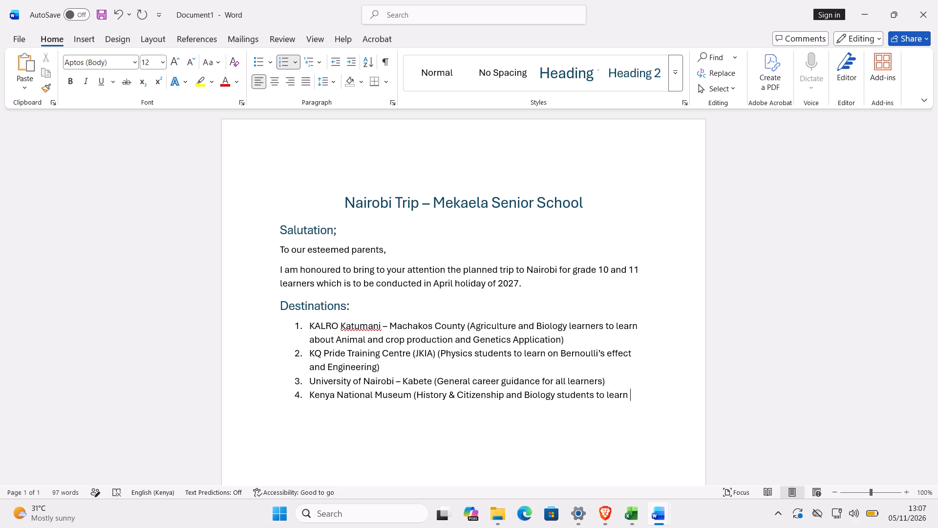
{"action": "type", "text": "on"}
{"action": "key", "text": "space"}
{"action": "key", "text": "shift+e"}
{"action": "type", "text": "volution"}
{"action": "key", "text": "shift+parenright"}
{"action": "key", "text": "Return"}
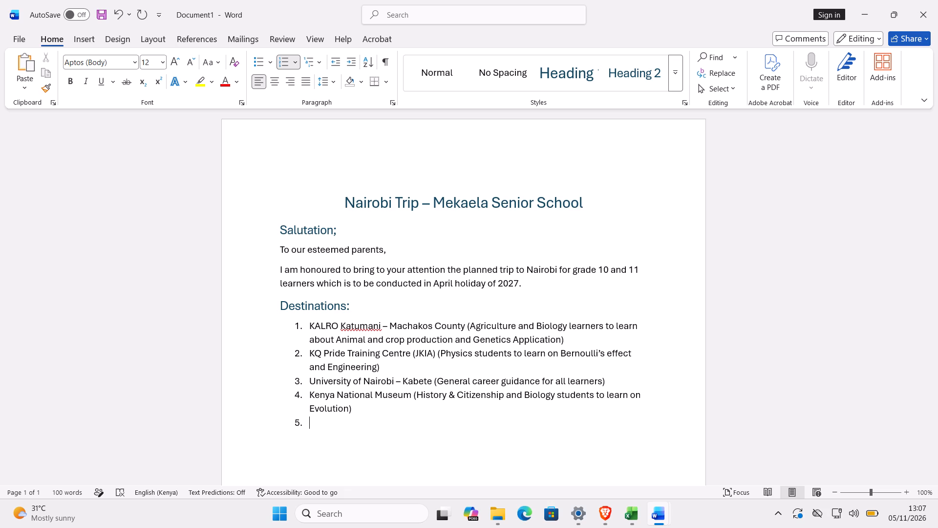
Enter "KICC & Parliament House" as destination item 5.
{"action": "type", "text": "KICC"}
{"action": "key", "text": "space"}
{"action": "key", "text": "shift+at"}
{"action": "key", "text": "BackSpace"}
{"action": "type", "text": "&"}
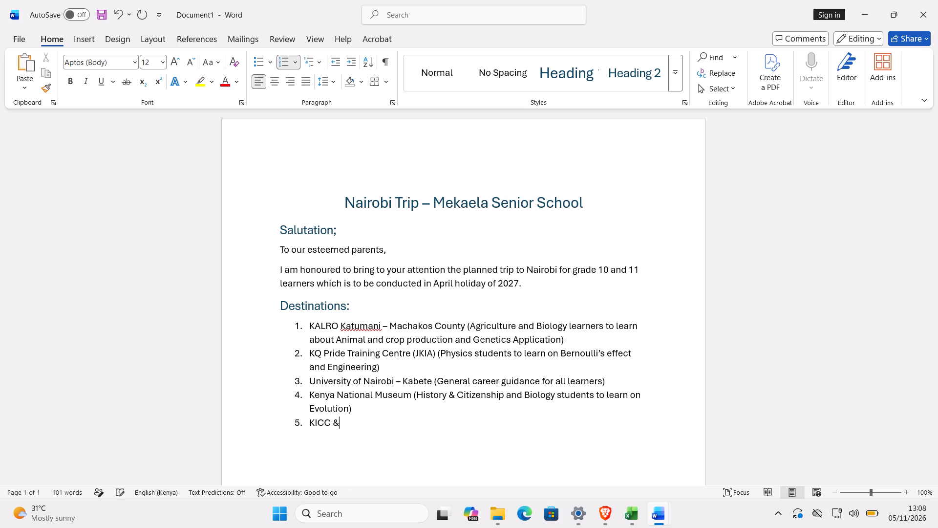
{"action": "key", "text": "space"}
{"action": "type", "text": "Parliament"}
{"action": "key", "text": "space"}
{"action": "type", "text": "House"}
{"action": "key", "text": "space"}
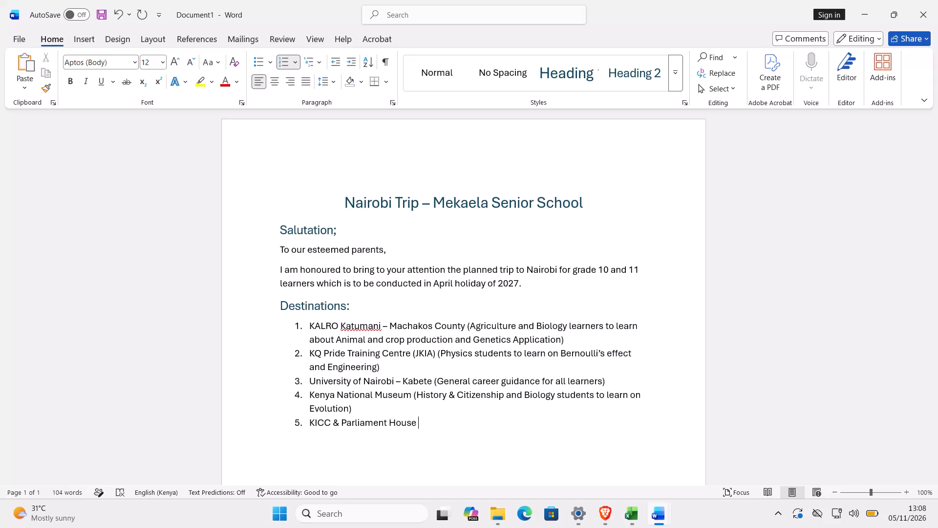
Add the bracketed note "(History students to learn on Government)" to destination item 5 and end the numbered list.
{"action": "key", "text": "shift+parenleft"}
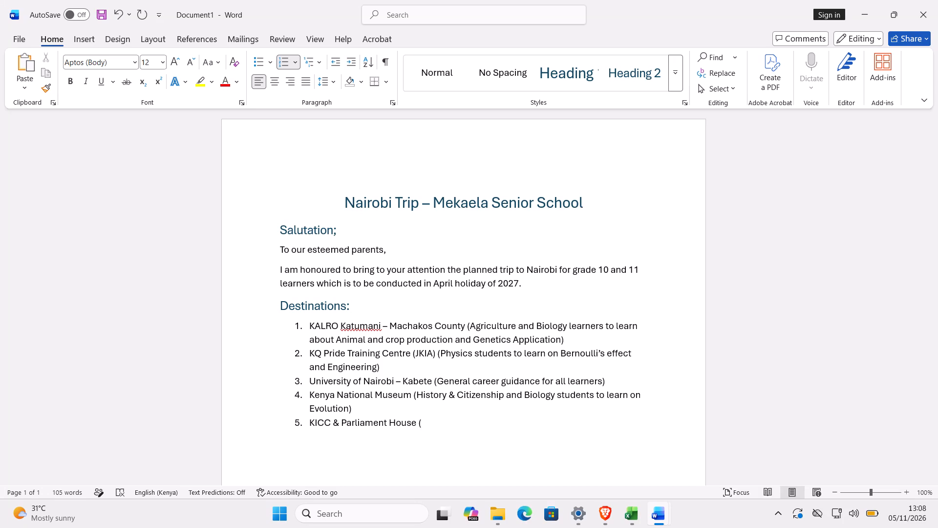
{"action": "type", "text": "History"}
{"action": "key", "text": "space"}
{"action": "type", "text": "students"}
{"action": "key", "text": "space"}
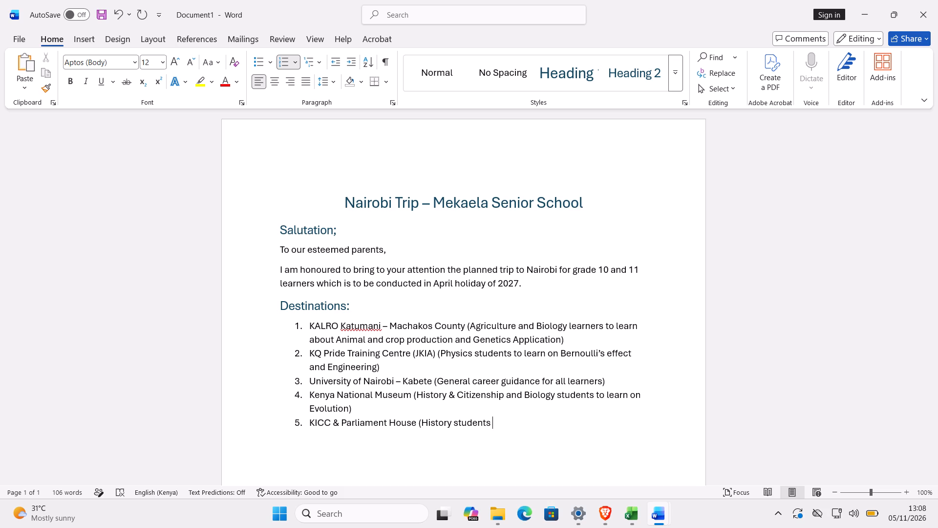
{"action": "type", "text": "to learn on"}
{"action": "key", "text": "space"}
{"action": "type", "text": "Government"}
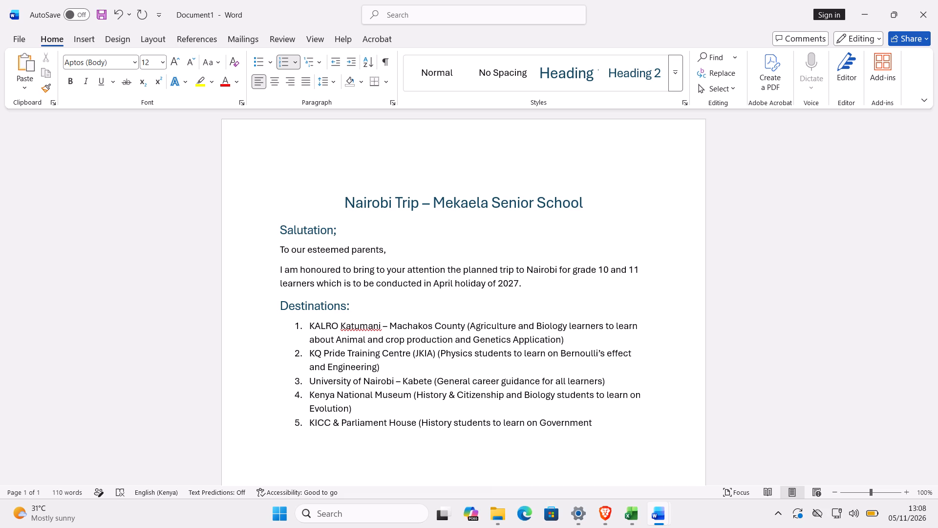
{"action": "key", "text": "shift+parenright"}
{"action": "key", "text": "Return"}
{"action": "key", "text": "Return"}
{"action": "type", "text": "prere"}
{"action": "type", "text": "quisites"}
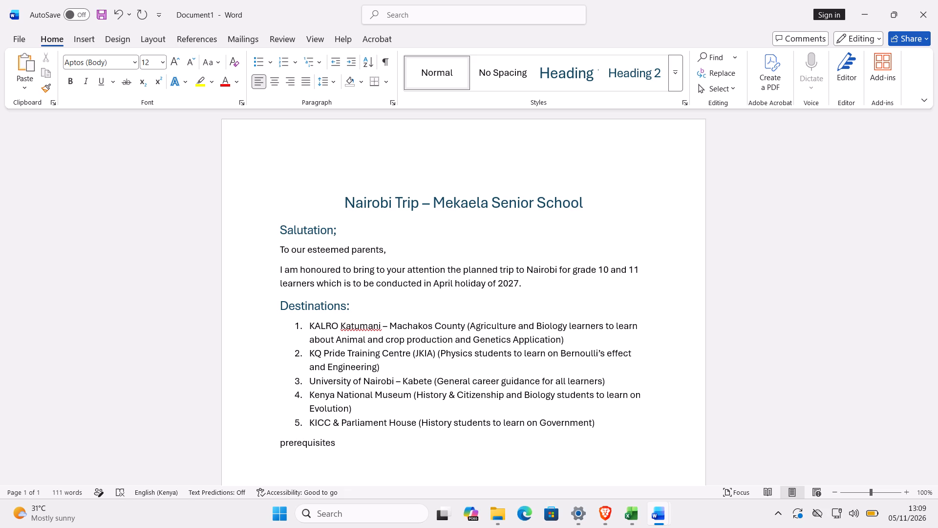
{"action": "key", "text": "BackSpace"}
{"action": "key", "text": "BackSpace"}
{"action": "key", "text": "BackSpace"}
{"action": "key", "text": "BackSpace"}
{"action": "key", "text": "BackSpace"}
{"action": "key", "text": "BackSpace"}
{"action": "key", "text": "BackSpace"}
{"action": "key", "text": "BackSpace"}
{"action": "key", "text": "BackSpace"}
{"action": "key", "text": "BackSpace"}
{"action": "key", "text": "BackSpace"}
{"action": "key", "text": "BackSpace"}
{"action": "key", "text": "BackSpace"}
Add a "Charges" heading in Heading 2 style below the destinations list and start a body paragraph under it.
{"action": "left_click", "coordinate": [624, 69]}
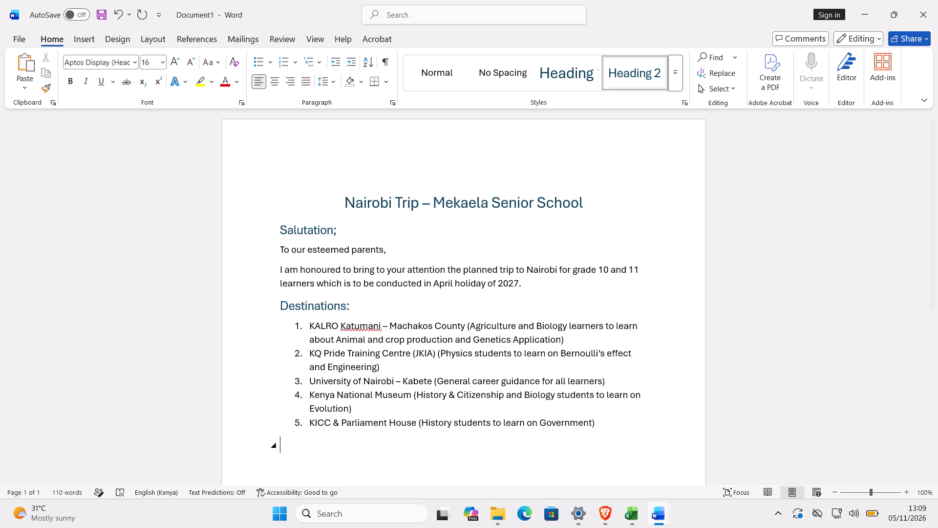
{"action": "type", "text": "charges"}
{"action": "key", "text": "Return"}
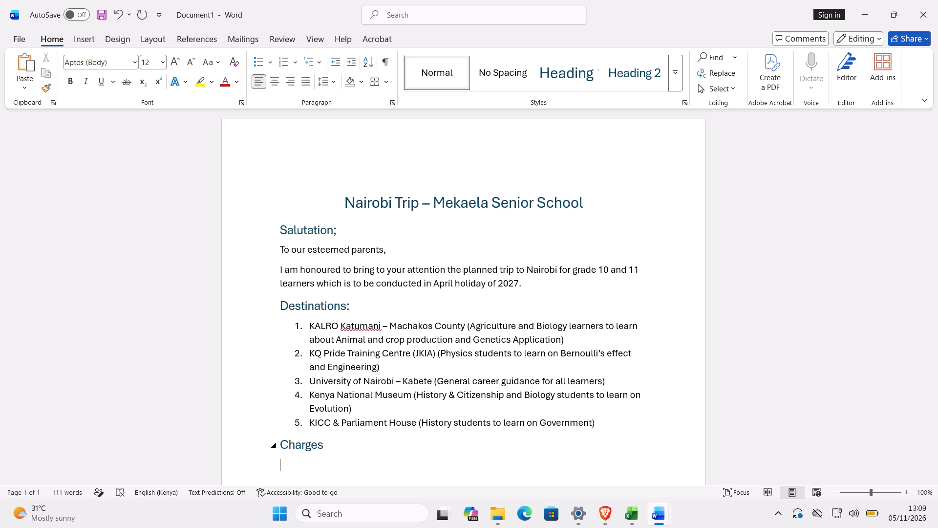
Under the Charges heading, begin the sentence "It will cost you ksh 12500".
{"action": "type", "text": "it"}
{"action": "key", "text": "space"}
{"action": "type", "text": "will"}
{"action": "key", "text": "space"}
{"action": "type", "text": "cost yp"}
{"action": "key", "text": "BackSpace"}
{"action": "type", "text": "ou"}
{"action": "key", "text": "space"}
{"action": "type", "text": "ksh"}
{"action": "key", "text": "space"}
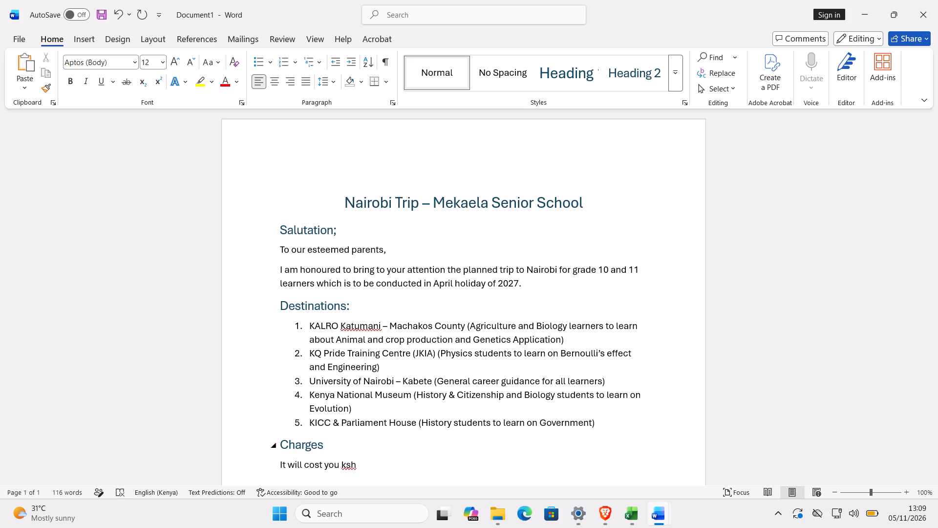
{"action": "type", "text": "12500"}
Continue the cost sentence with "for your son/daughter to go for the trip".
{"action": "key", "text": "space"}
{"action": "type", "text": "for your son and"}
{"action": "key", "text": "space"}
{"action": "key", "text": "BackSpace"}
{"action": "key", "text": "BackSpace"}
{"action": "key", "text": "BackSpace"}
{"action": "key", "text": "BackSpace"}
{"action": "key", "text": "BackSpace"}
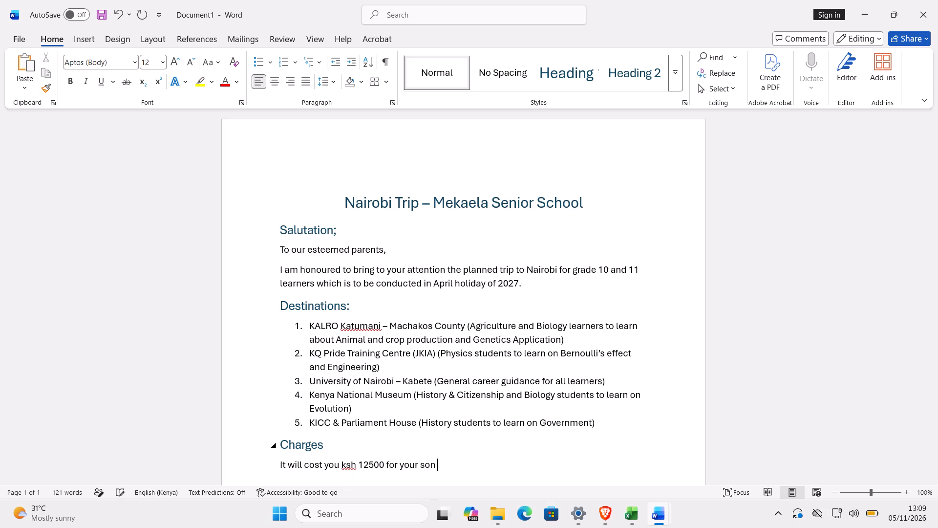
{"action": "key", "text": "slash"}
{"action": "type", "text": "daughter"}
{"action": "key", "text": "space"}
{"action": "type", "text": "to"}
{"action": "key", "text": "space"}
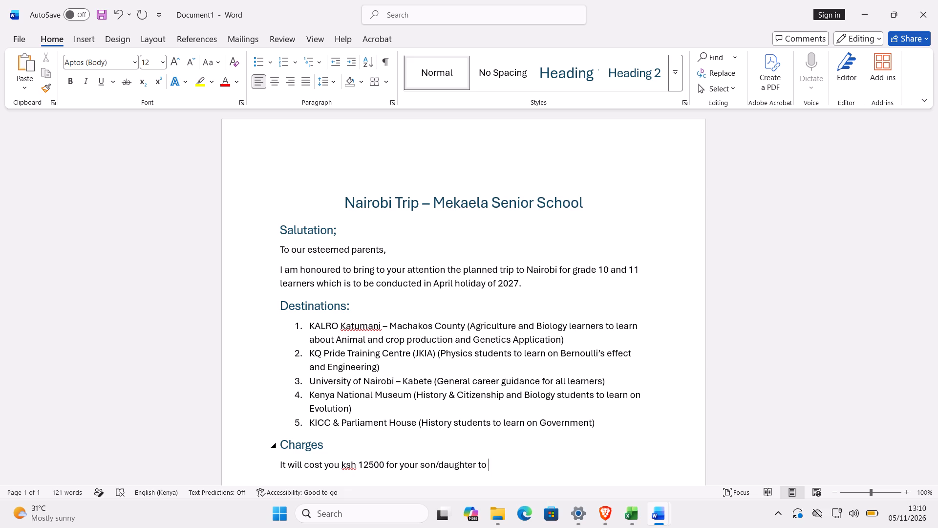
{"action": "type", "text": "go"}
{"action": "key", "text": "space"}
{"action": "type", "text": "for the trip"}
{"action": "key", "text": "space"}
Complete the cost sentence's wording with the trip duration "for 3 nights and 4 days".
{"action": "type", "text": "fp"}
{"action": "key", "text": "BackSpace"}
{"action": "type", "text": "or"}
{"action": "key", "text": "space"}
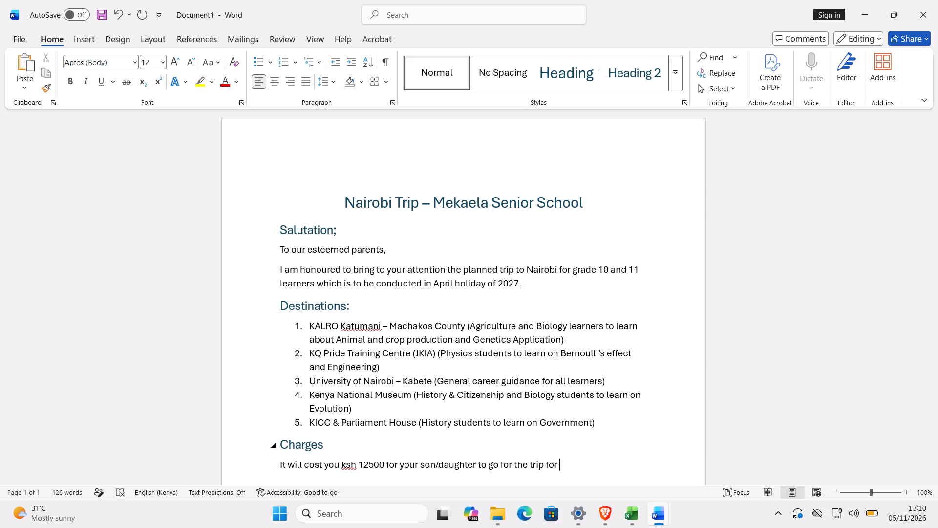
{"action": "key", "text": "4"}
{"action": "key", "text": "BackSpace"}
{"action": "type", "text": "3"}
{"action": "key", "text": "space"}
{"action": "type", "text": "ni"}
{"action": "type", "text": "ghts"}
{"action": "key", "text": "space"}
{"action": "type", "text": "and"}
{"action": "key", "text": "space"}
{"action": "type", "text": "4"}
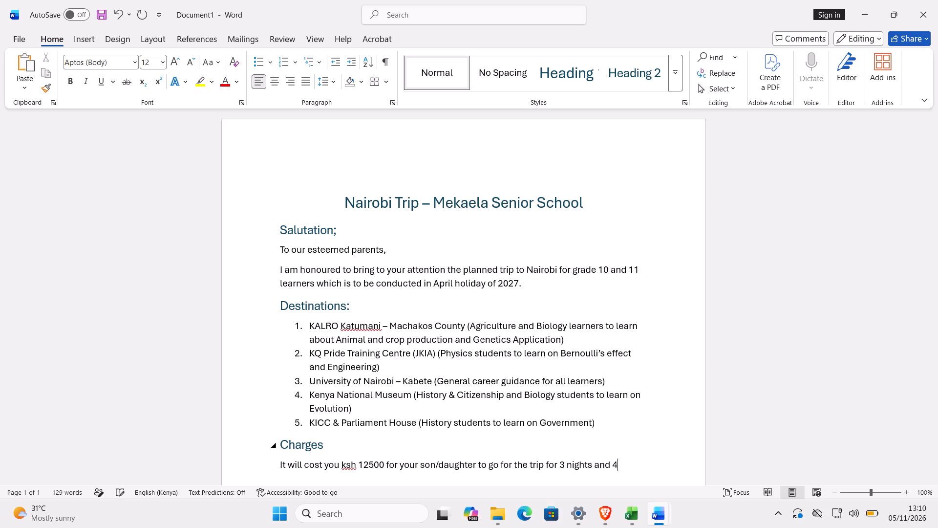
{"action": "key", "text": "space"}
{"action": "type", "text": "days"}
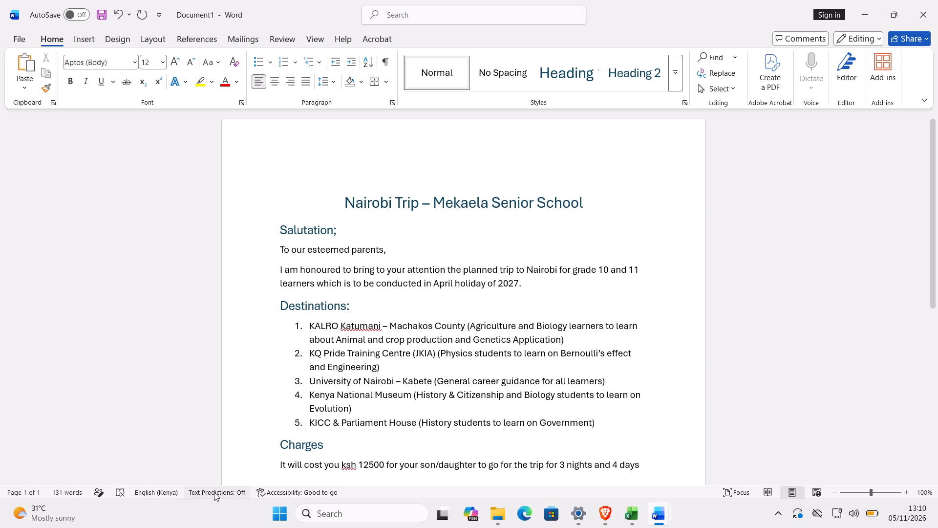
Replace "ksh" in the cost sentence with the spelling suggestion "Kesh".
{"action": "left_click", "coordinate": [347, 462]}
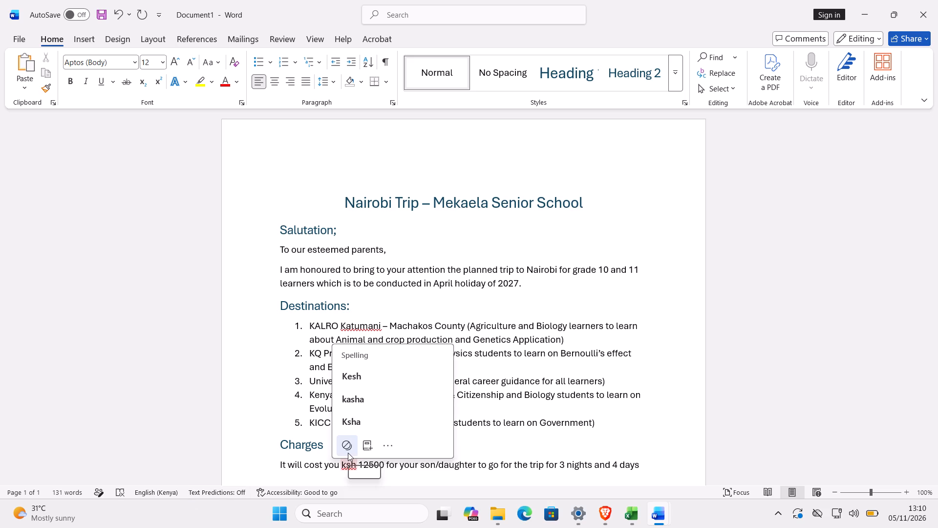
{"action": "left_click", "coordinate": [352, 372]}
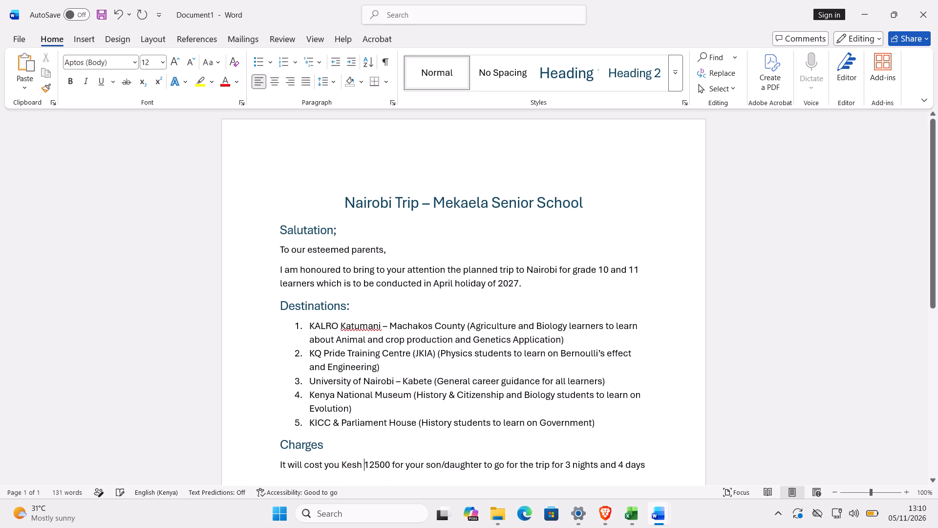
Close the cost sentence with a full stop and start a new paragraph below it.
{"action": "left_click", "coordinate": [657, 464]}
{"action": "key", "text": "period"}
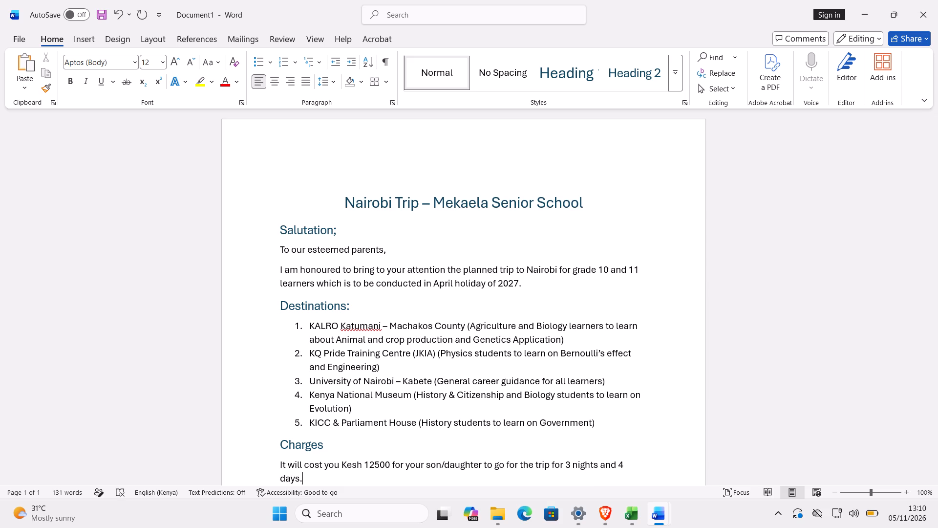
{"action": "key", "text": "Return"}
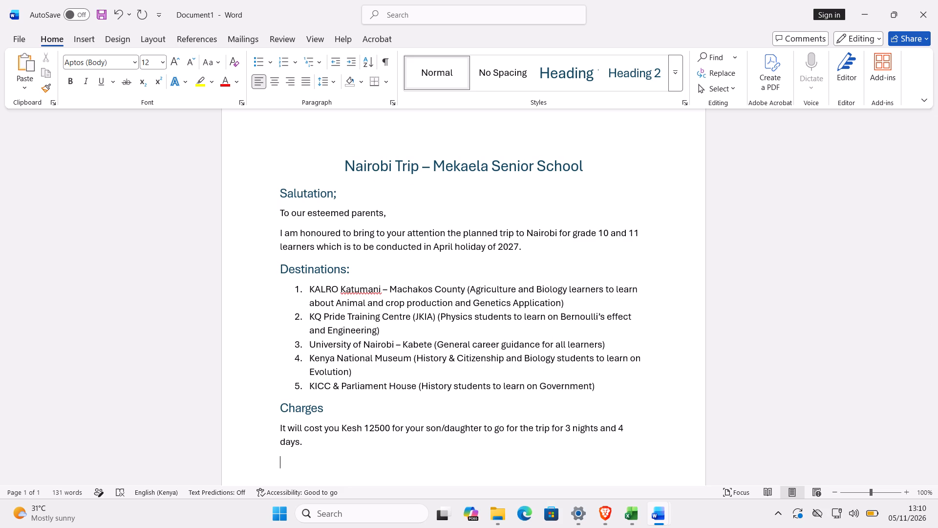
Write "Make plans to book a sport for your child as early as Janu" in the new paragraph under Charges.
{"action": "type", "text": "Make plans"}
{"action": "key", "text": "space"}
{"action": "type", "text": "to book a sport for your child as ear"}
{"action": "type", "text": "y as"}
{"action": "key", "text": "space"}
{"action": "key", "text": "End"}
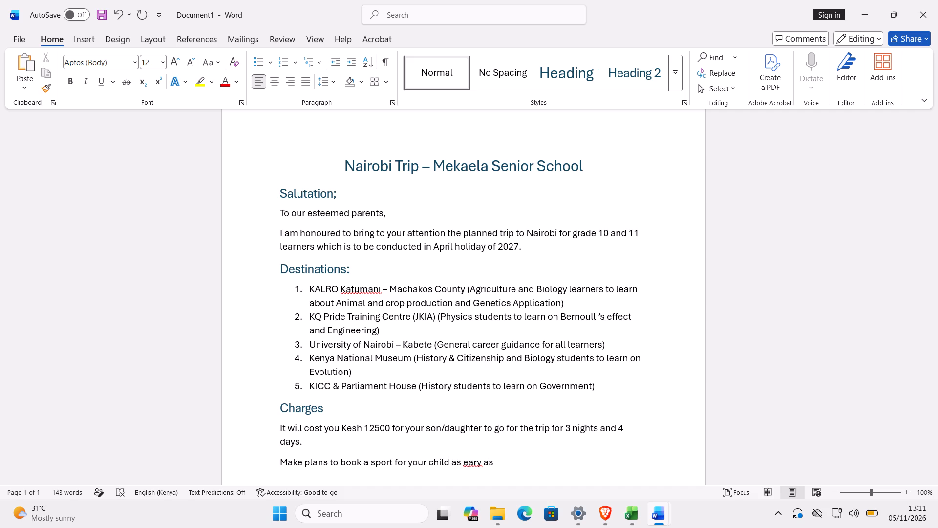
{"action": "key", "text": "BackSpace"}
{"action": "key", "text": "BackSpace"}
{"action": "key", "text": "BackSpace"}
{"action": "key", "text": "BackSpace"}
{"action": "key", "text": "BackSpace"}
{"action": "type", "text": "ly as"}
{"action": "key", "text": "space"}
{"action": "type", "text": "Janu"}
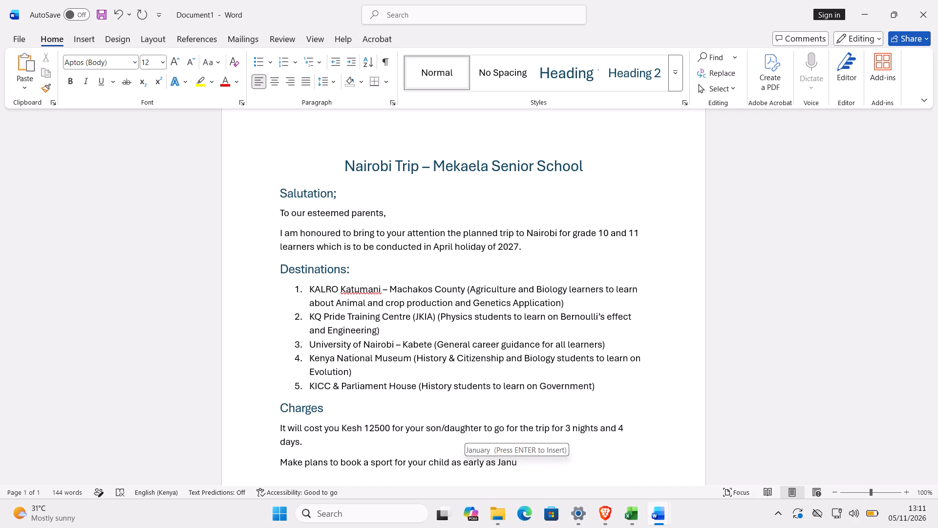
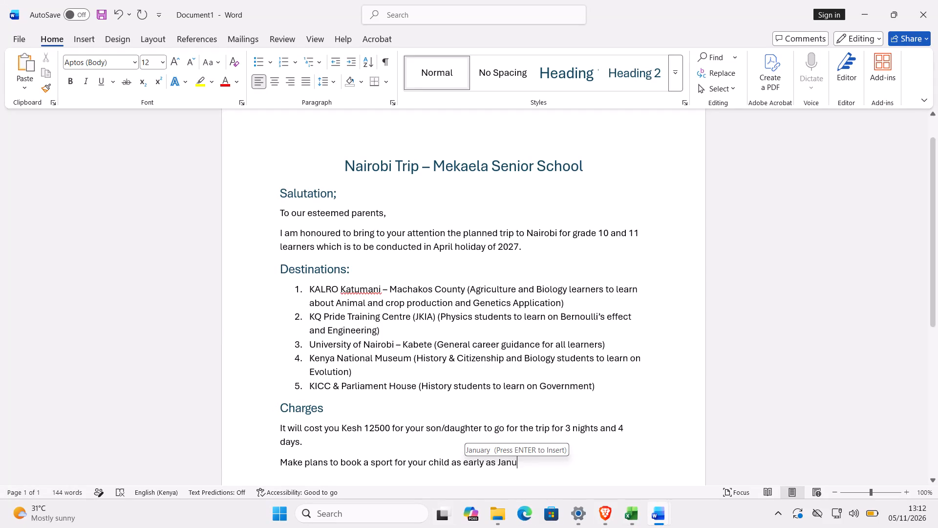
Complete the booking sentence under Charges with "January 2027 to facilitate effective planning of the trip.".
{"action": "type", "text": "ary"}
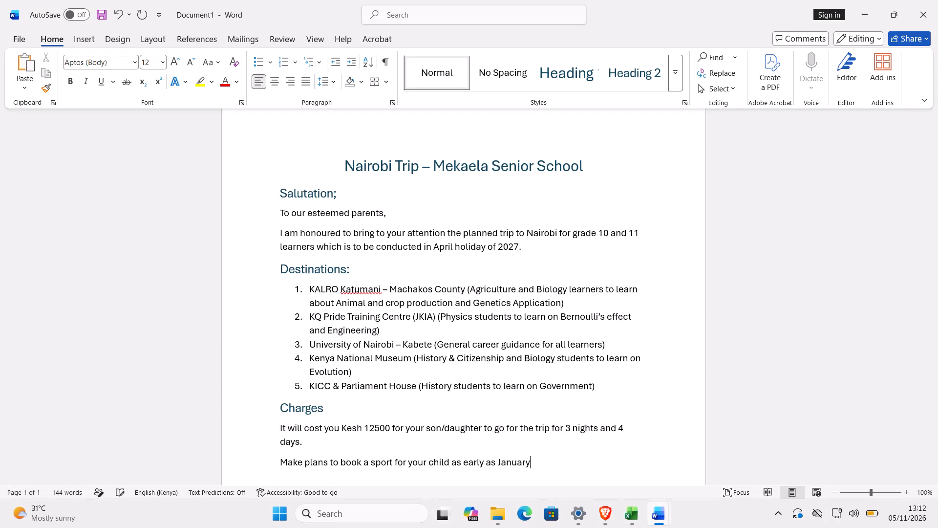
{"action": "key", "text": "space"}
{"action": "type", "text": "2027"}
{"action": "key", "text": "space"}
{"action": "type", "text": "to facilitate"}
{"action": "key", "text": "space"}
{"action": "key", "text": "e"}
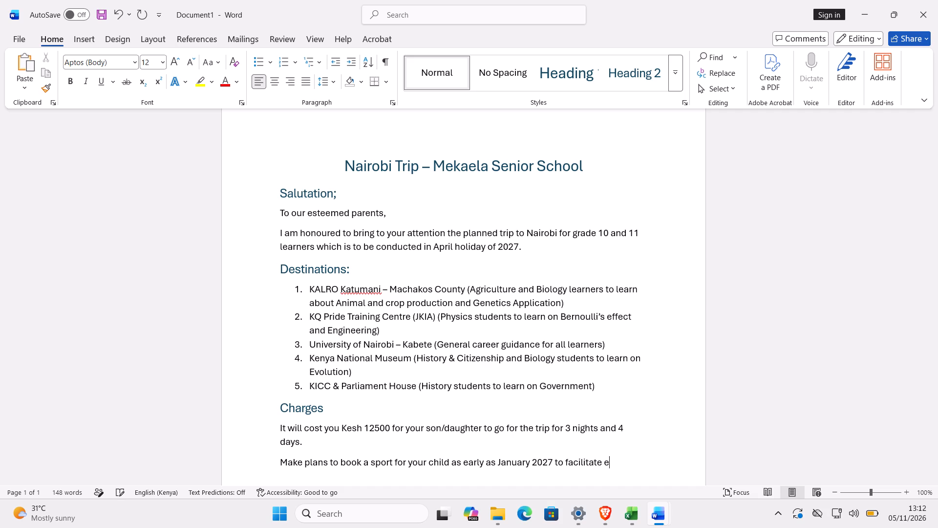
{"action": "type", "text": "ffective planning"}
{"action": "key", "text": "space"}
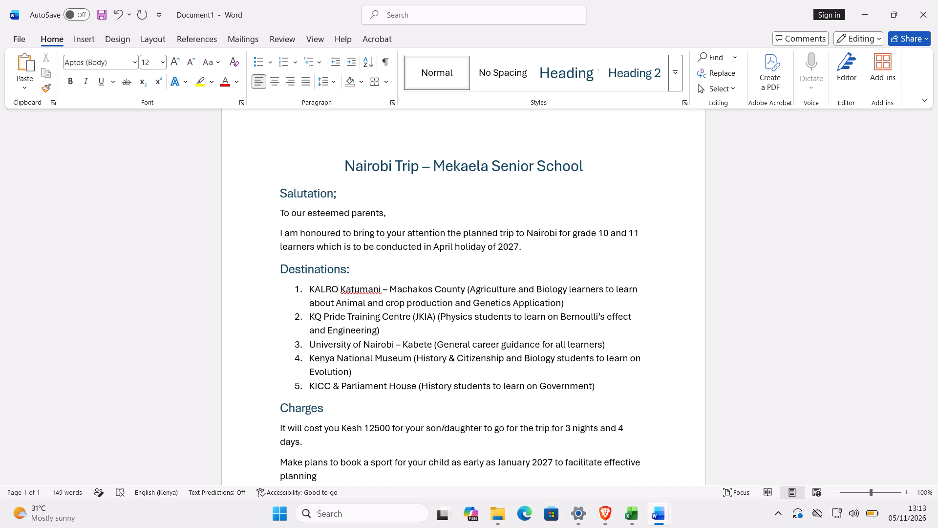
{"action": "type", "text": "of th"}
{"action": "type", "text": "e trip"}
{"action": "key", "text": "period"}
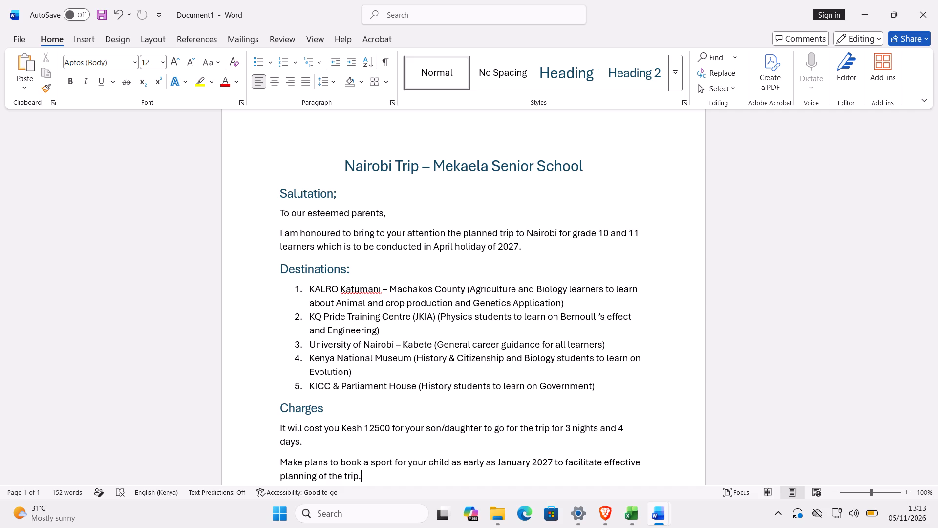
Insert the built-in Blank (Three Columns) footer into the letter.
{"action": "key", "text": "Down"}
{"action": "key", "text": "Down"}
{"action": "key", "text": "Down"}
{"action": "key", "text": "Down"}
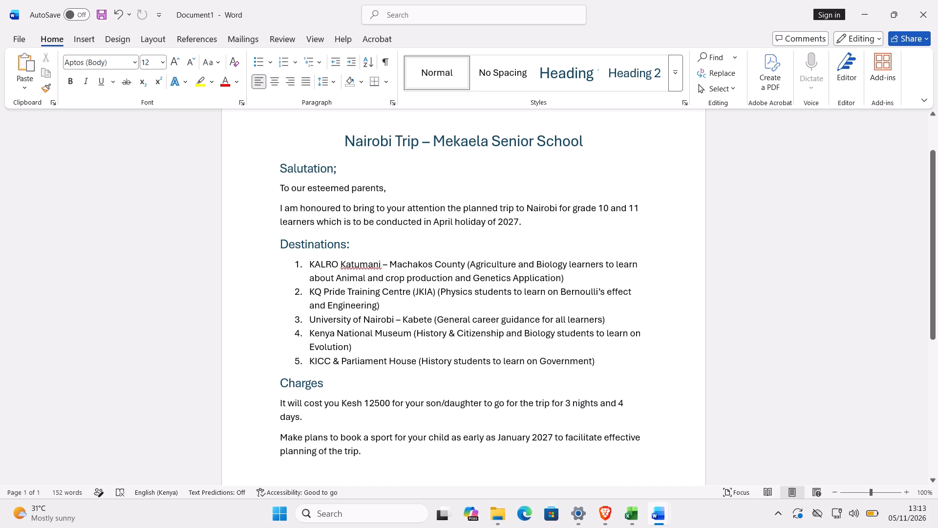
{"action": "left_click", "coordinate": [159, 45]}
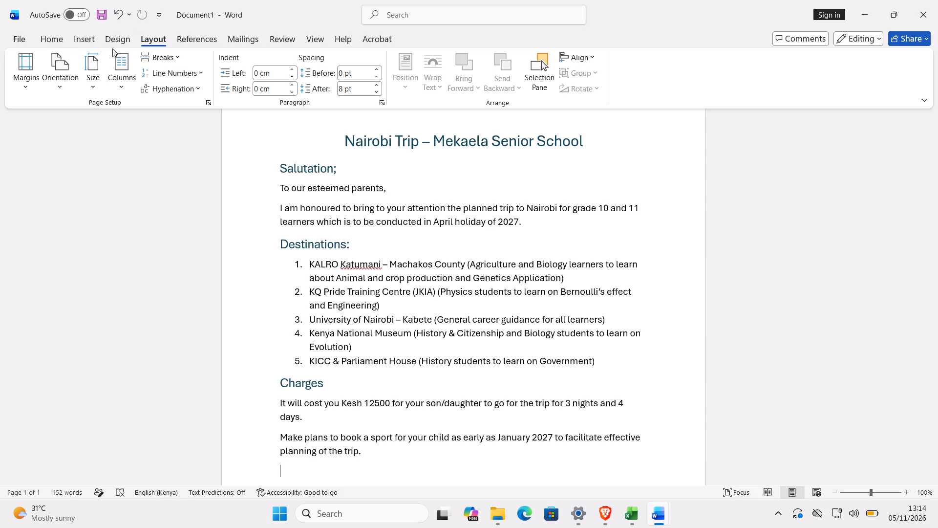
{"action": "left_click", "coordinate": [81, 43]}
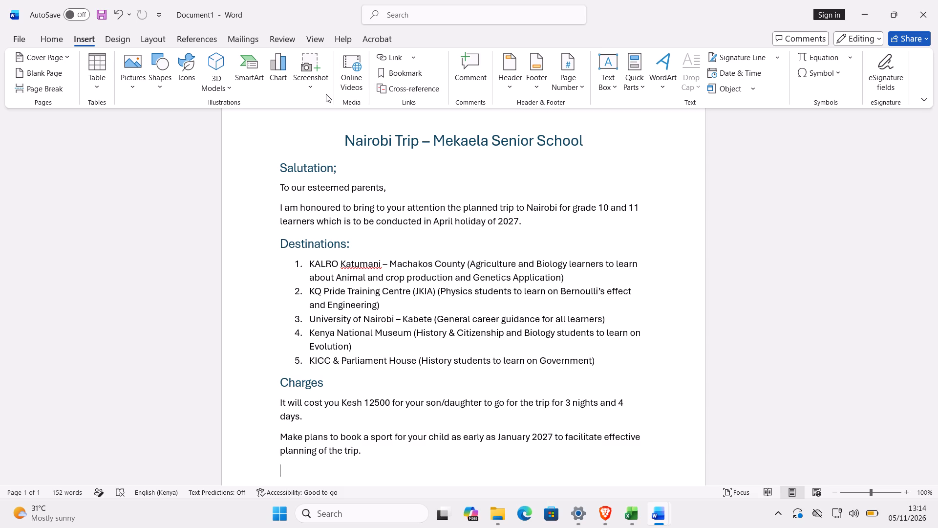
{"action": "left_click", "coordinate": [542, 85]}
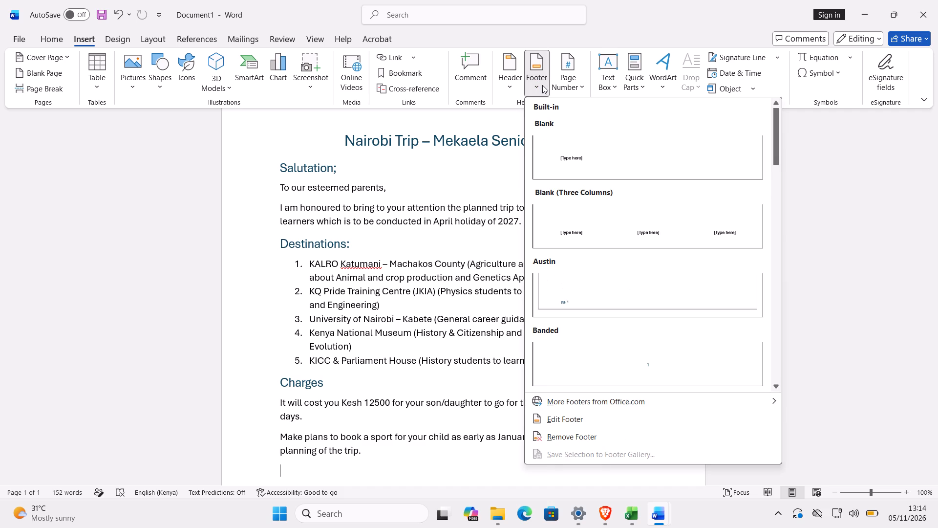
{"action": "left_click", "coordinate": [595, 232]}
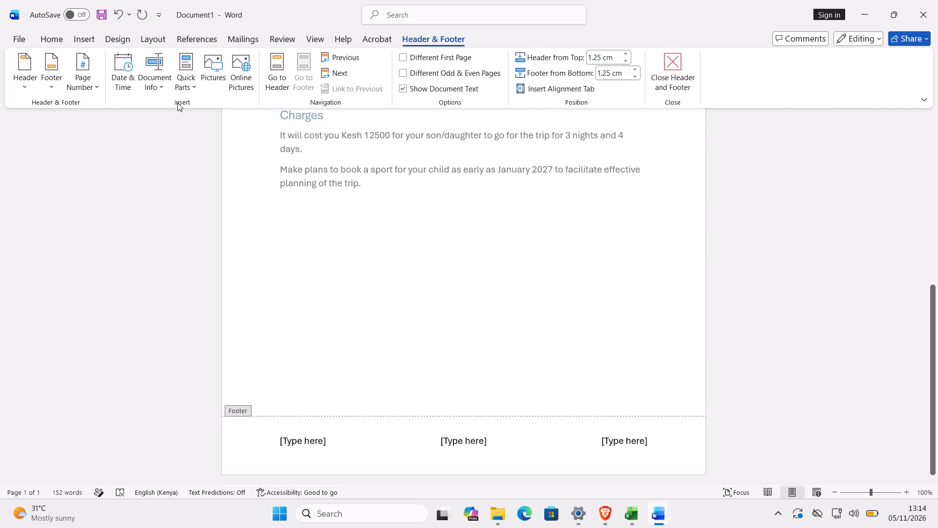
Insert the built-in Banded header and set its document title to "MEKAELA ACADEMIES".
{"action": "left_click", "coordinate": [26, 88]}
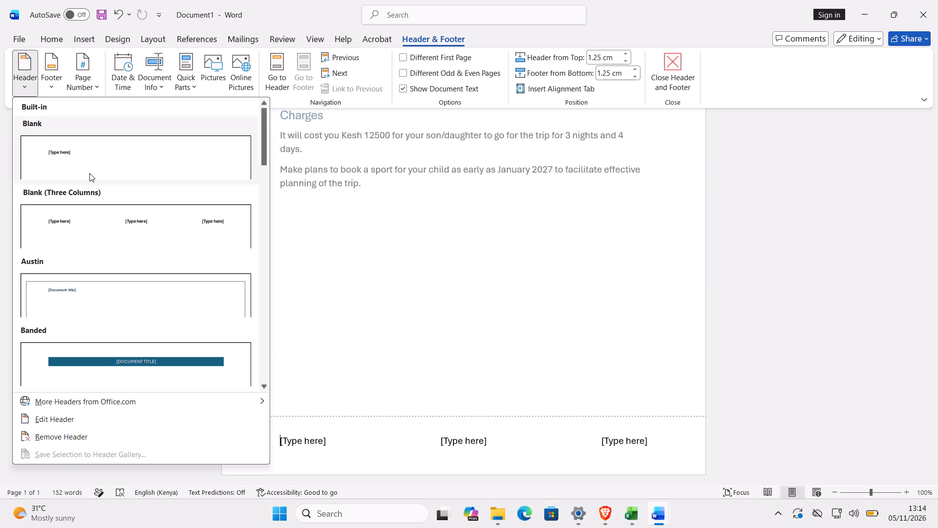
{"action": "left_click", "coordinate": [79, 363]}
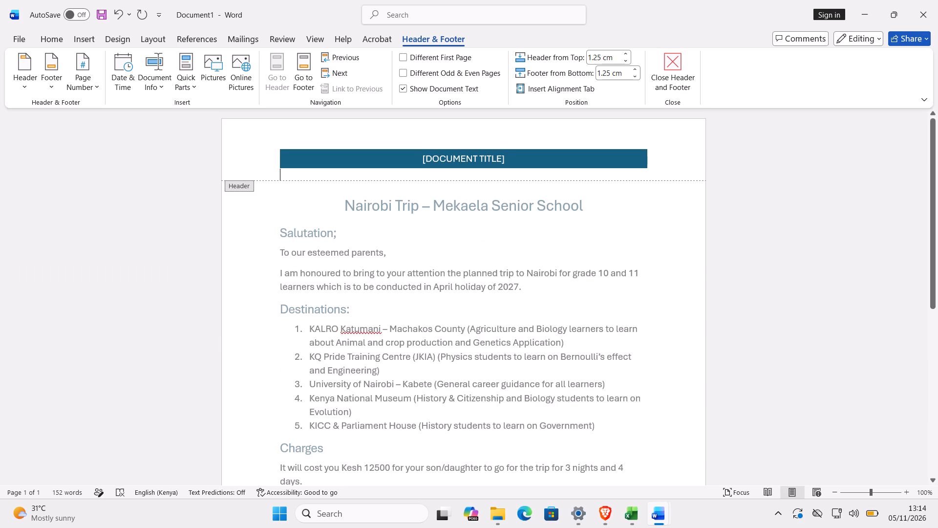
{"action": "left_click", "coordinate": [478, 154]}
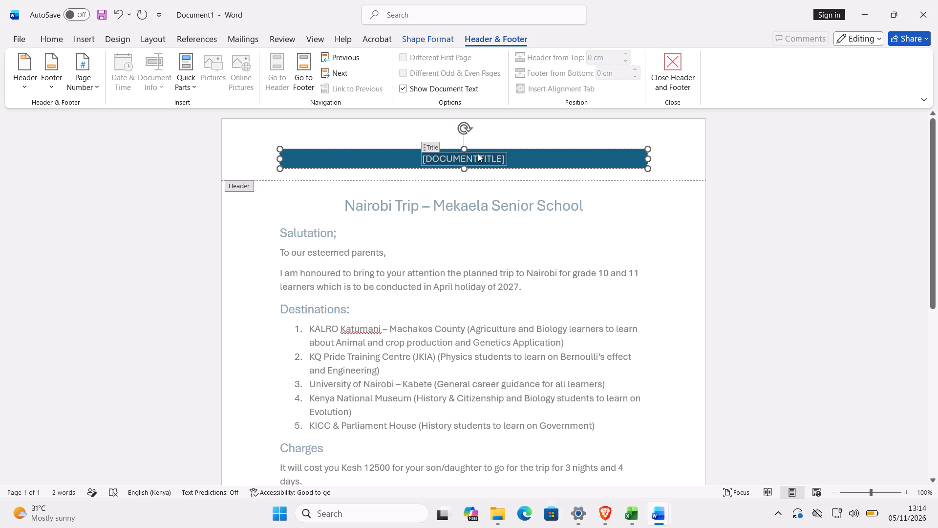
{"action": "type", "text": "MEKAELA"}
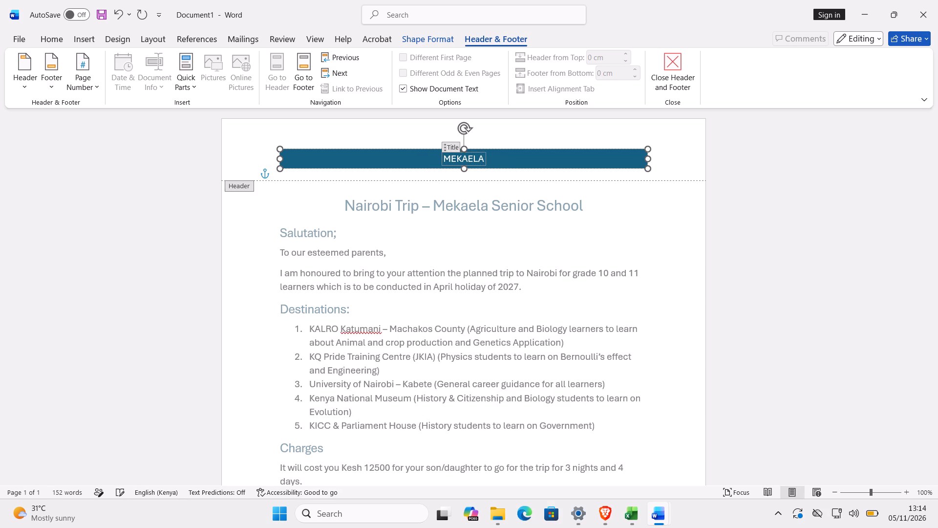
{"action": "key", "text": "space"}
{"action": "type", "text": "ACADEMIES"}
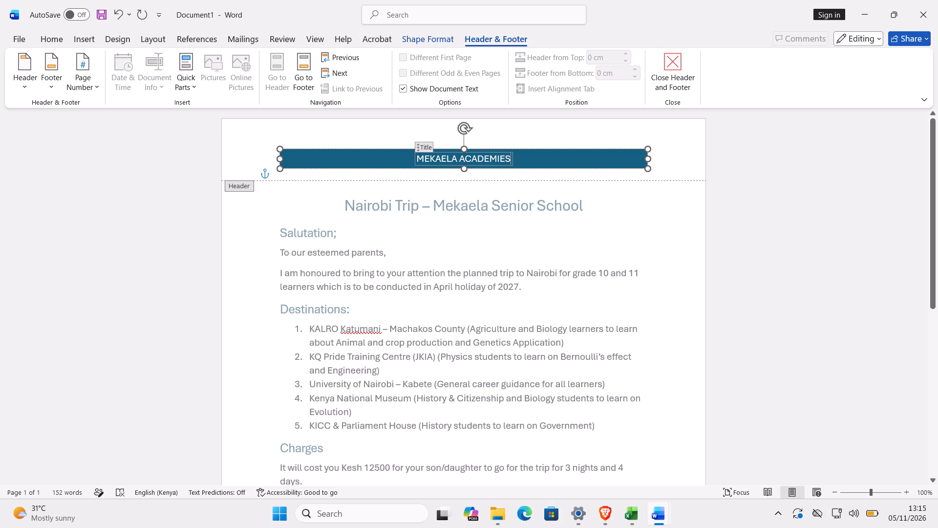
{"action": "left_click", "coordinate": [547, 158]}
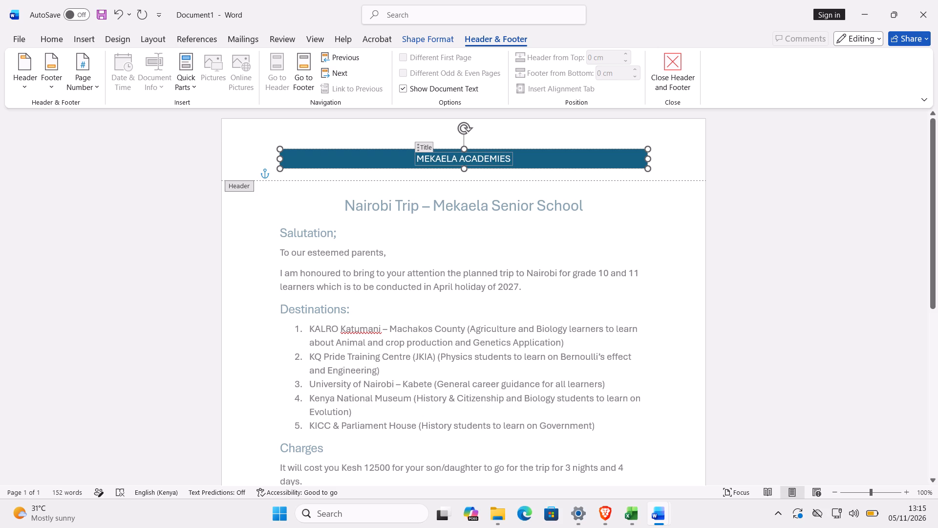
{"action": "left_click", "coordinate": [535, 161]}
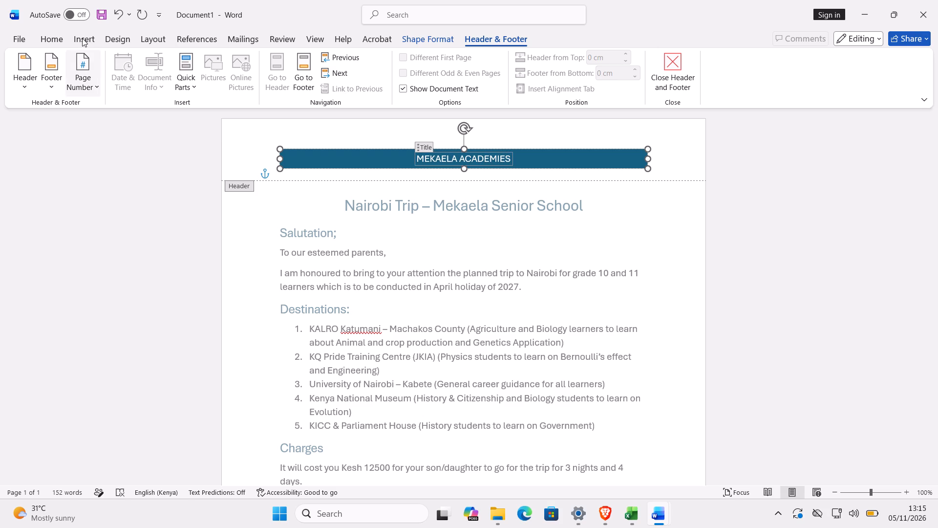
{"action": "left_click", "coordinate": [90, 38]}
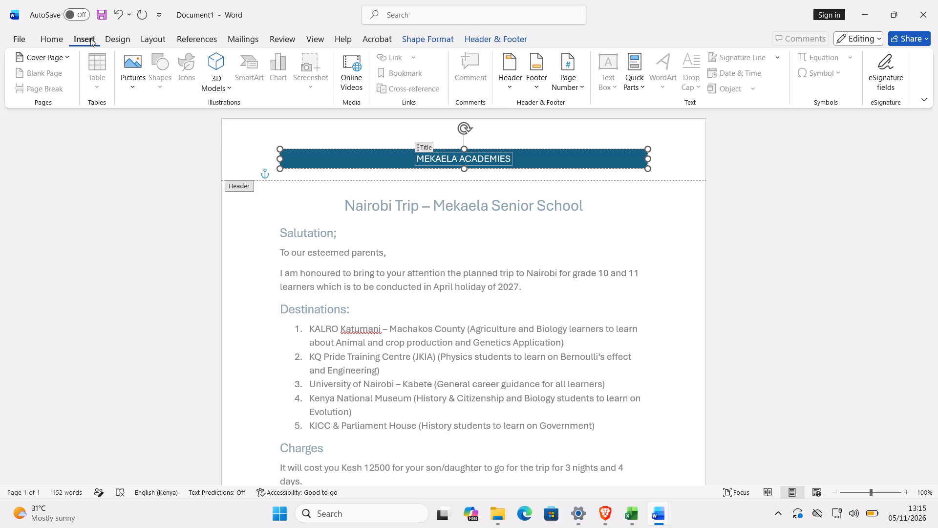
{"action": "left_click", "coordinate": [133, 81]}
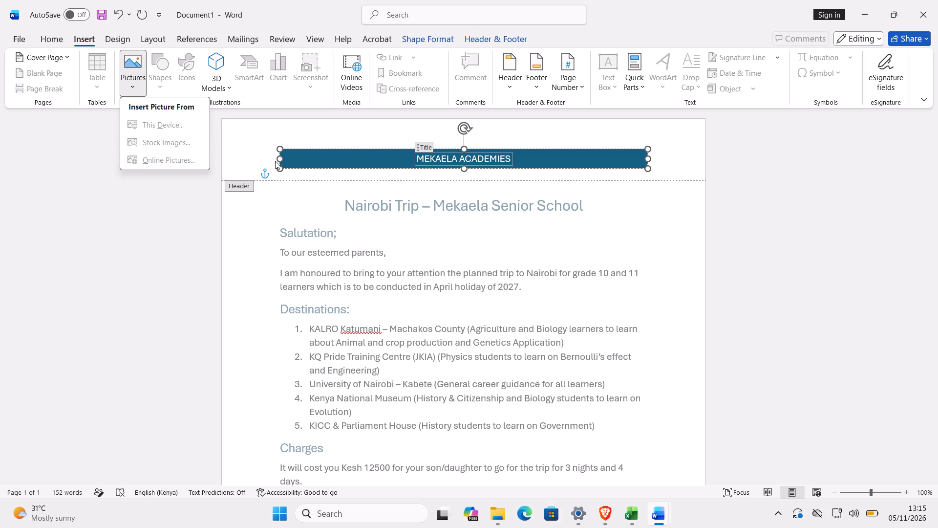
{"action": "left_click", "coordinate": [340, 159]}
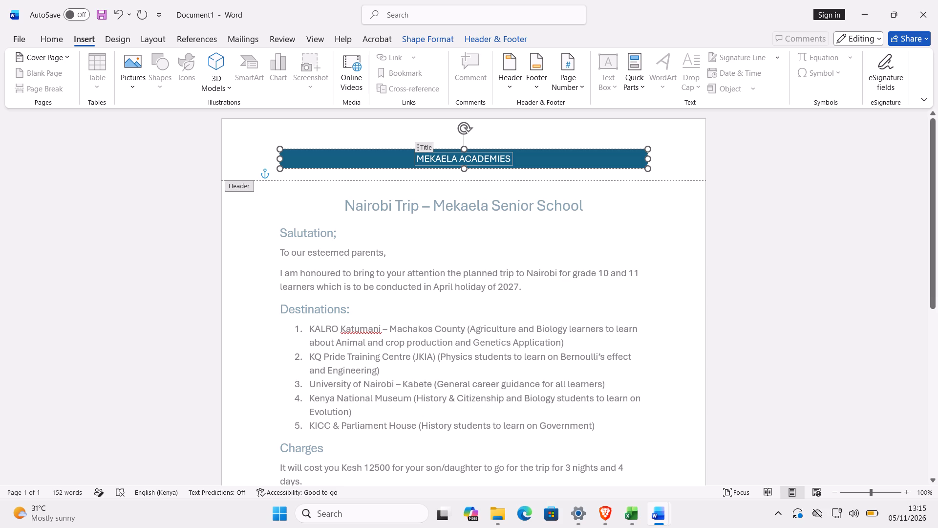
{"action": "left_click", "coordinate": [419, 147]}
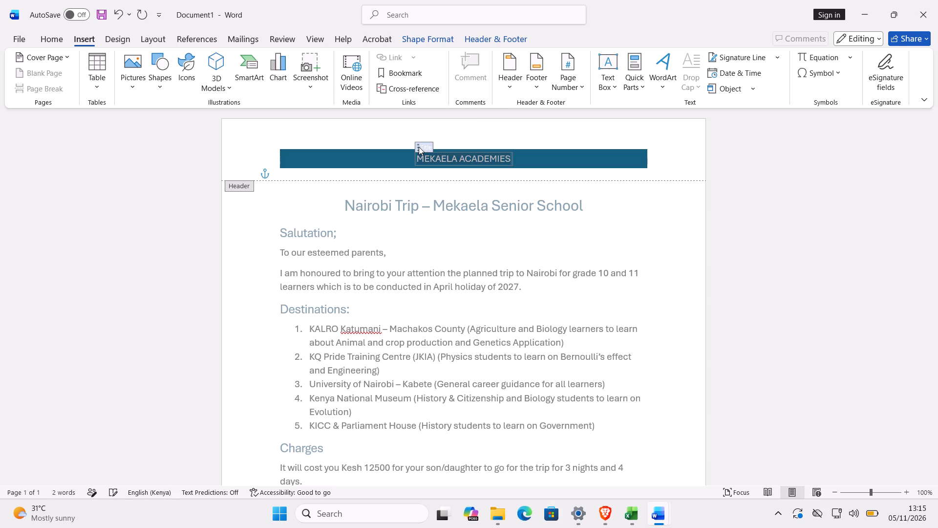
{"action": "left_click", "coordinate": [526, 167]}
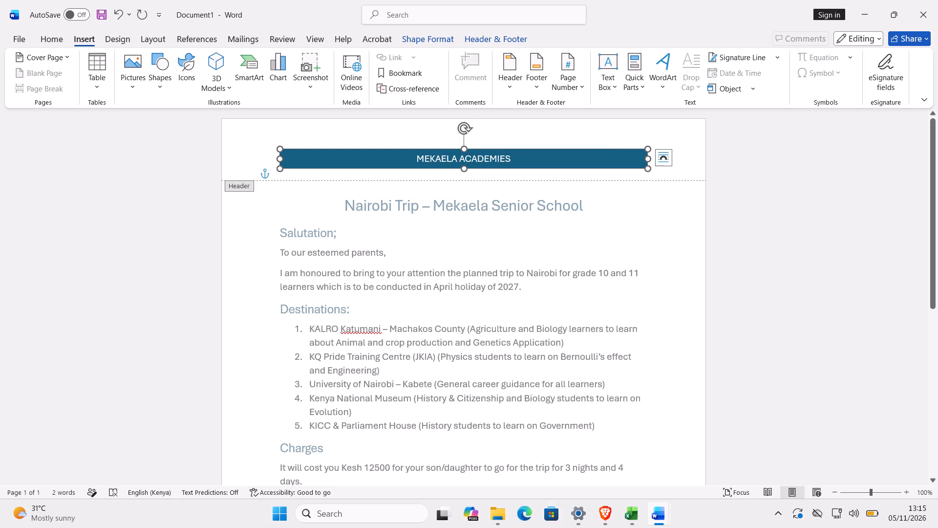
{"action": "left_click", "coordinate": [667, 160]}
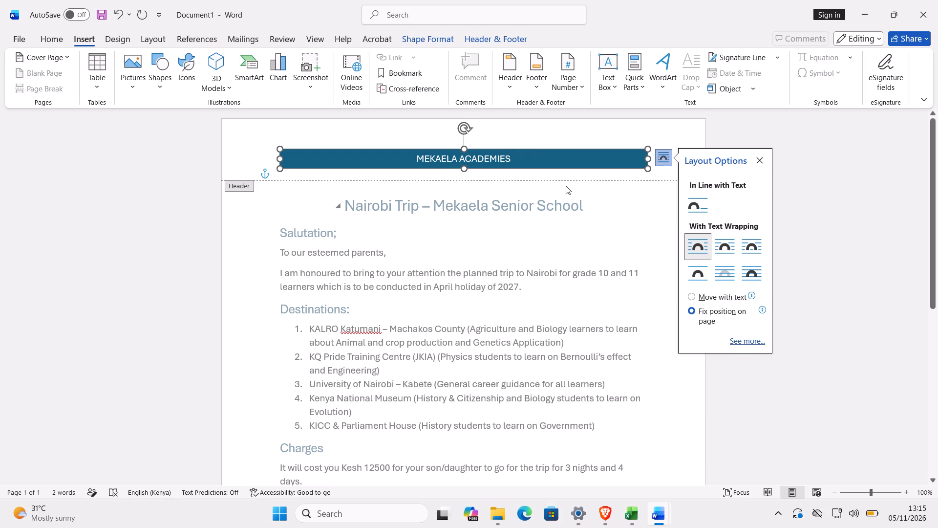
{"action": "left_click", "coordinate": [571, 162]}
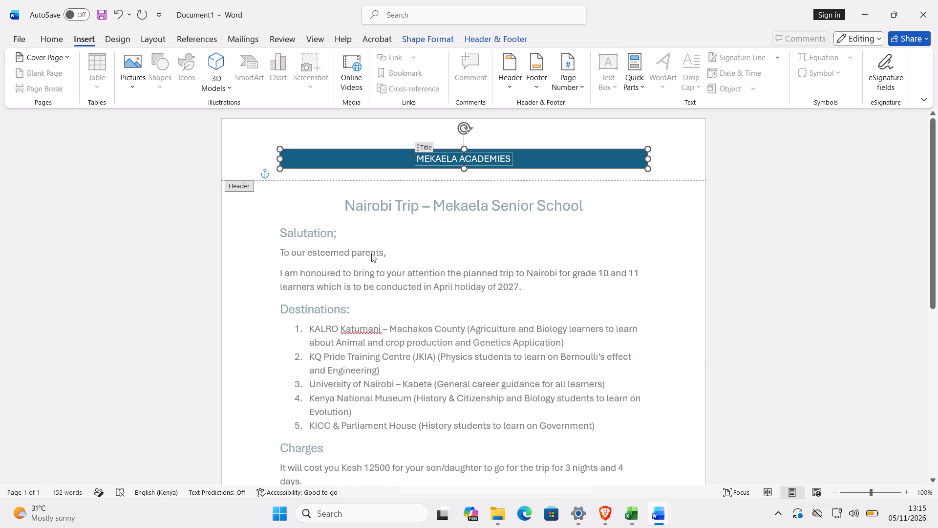
Leave the header and look through the letter's body from the title down to the Charges section.
{"action": "double_click", "coordinate": [441, 210]}
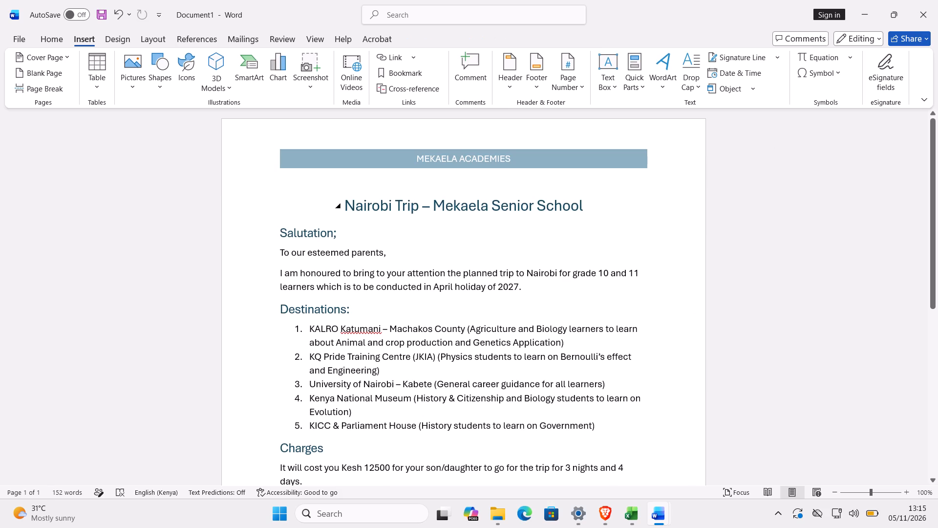
{"action": "key", "text": "Down"}
{"action": "key", "text": "Down"}
{"action": "key", "text": "Down"}
{"action": "key", "text": "Down"}
{"action": "key", "text": "Down"}
{"action": "key", "text": "Down"}
{"action": "key", "text": "Down"}
{"action": "key", "text": "Down"}
{"action": "key", "text": "Down"}
{"action": "key", "text": "Down"}
{"action": "key", "text": "Down"}
{"action": "key", "text": "Down"}
{"action": "key", "text": "Down"}
{"action": "key", "text": "Down"}
{"action": "key", "text": "Down"}
{"action": "key", "text": "Down"}
{"action": "key", "text": "Down"}
{"action": "key", "text": "Down"}
{"action": "key", "text": "Down"}
{"action": "key", "text": "Down"}
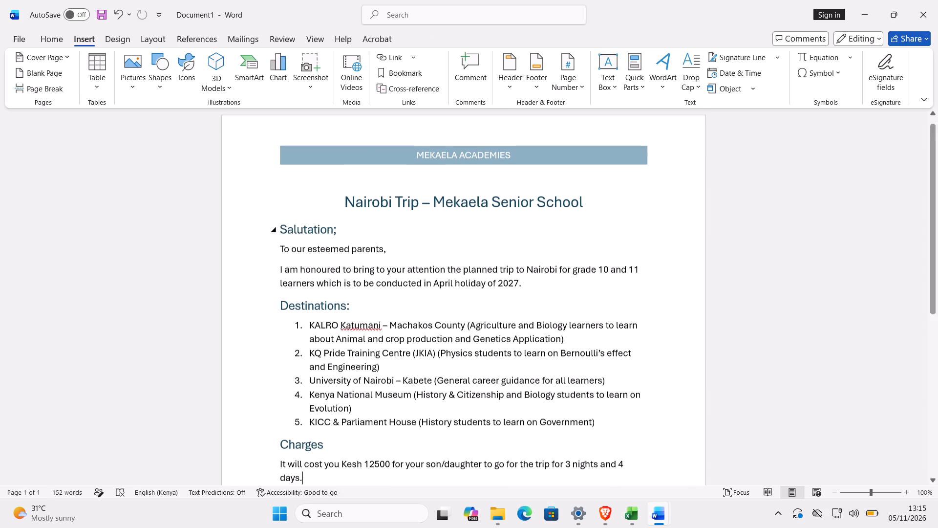
{"action": "key", "text": "Up"}
{"action": "key", "text": "Up"}
{"action": "key", "text": "Up"}
{"action": "key", "text": "Up"}
{"action": "key", "text": "Up"}
{"action": "key", "text": "Up"}
{"action": "key", "text": "Up"}
{"action": "key", "text": "Up"}
{"action": "key", "text": "Up"}
{"action": "key", "text": "Up"}
{"action": "key", "text": "Up"}
{"action": "key", "text": "Up"}
{"action": "key", "text": "Up"}
{"action": "key", "text": "Up"}
{"action": "key", "text": "Up"}
{"action": "key", "text": "Up"}
{"action": "key", "text": "Up"}
{"action": "key", "text": "Up"}
{"action": "key", "text": "Up"}
{"action": "key", "text": "Up"}
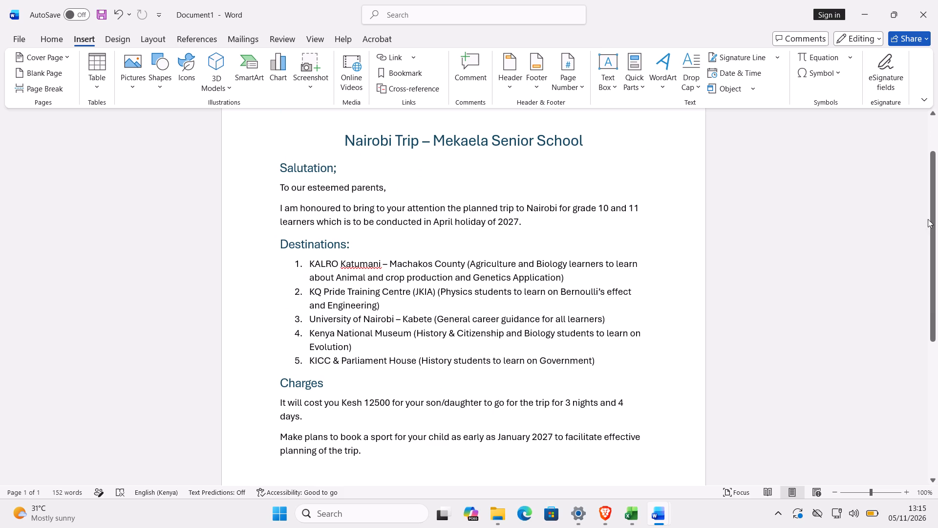
{"action": "left_click_drag", "start_coordinate": [936, 223], "coordinate": [937, 139]}
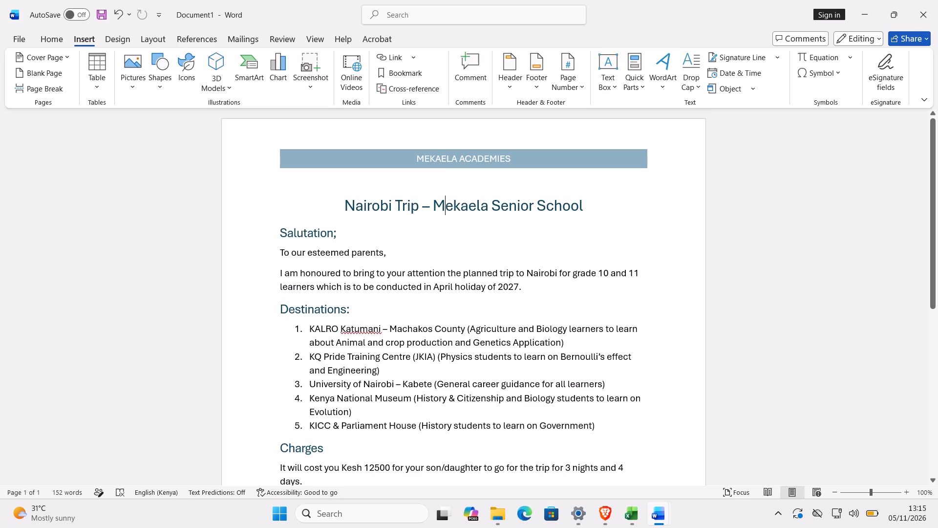
Apply the light orange gradient theme shape style to the header's title banner and return to the letter's body.
{"action": "double_click", "coordinate": [633, 153]}
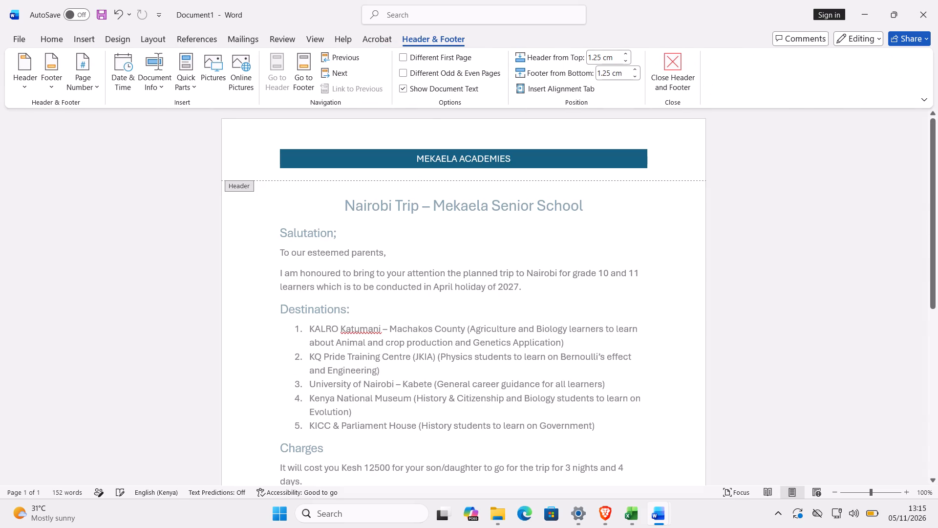
{"action": "left_click", "coordinate": [400, 161]}
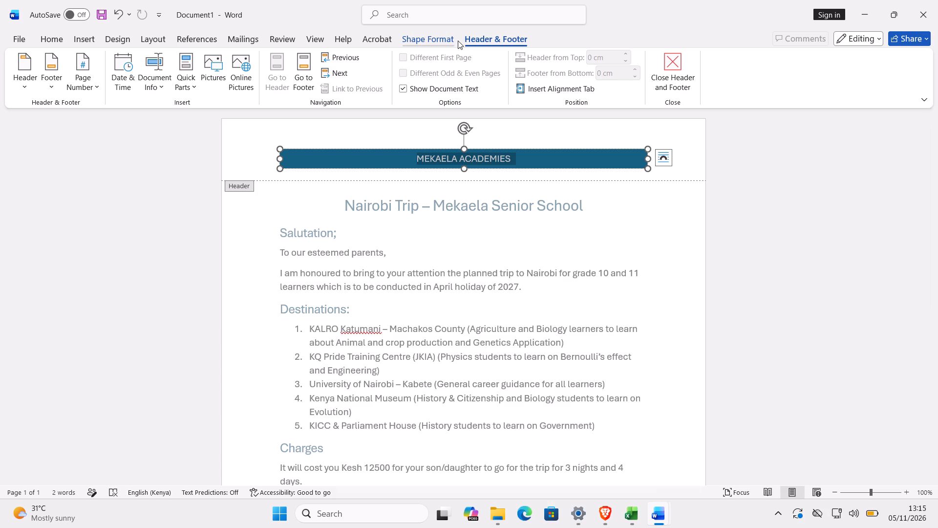
{"action": "left_click", "coordinate": [436, 38]}
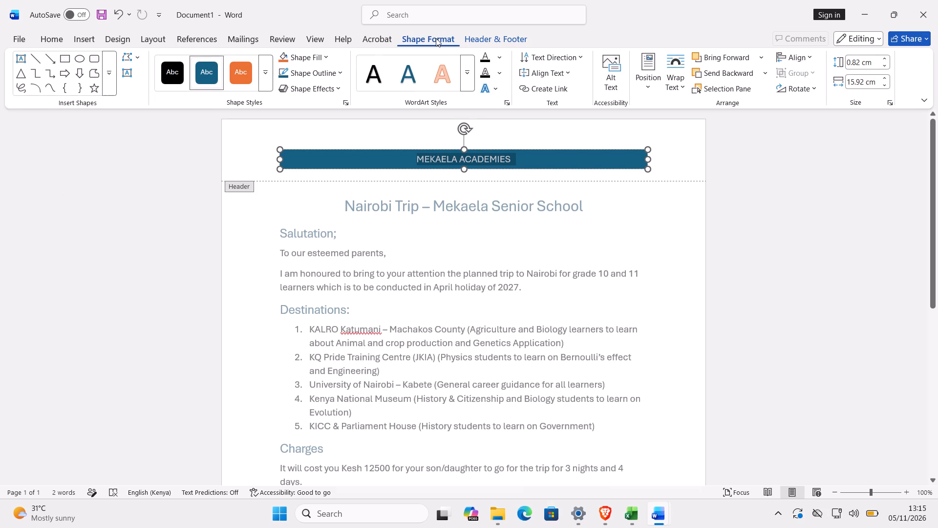
{"action": "left_click", "coordinate": [265, 79]}
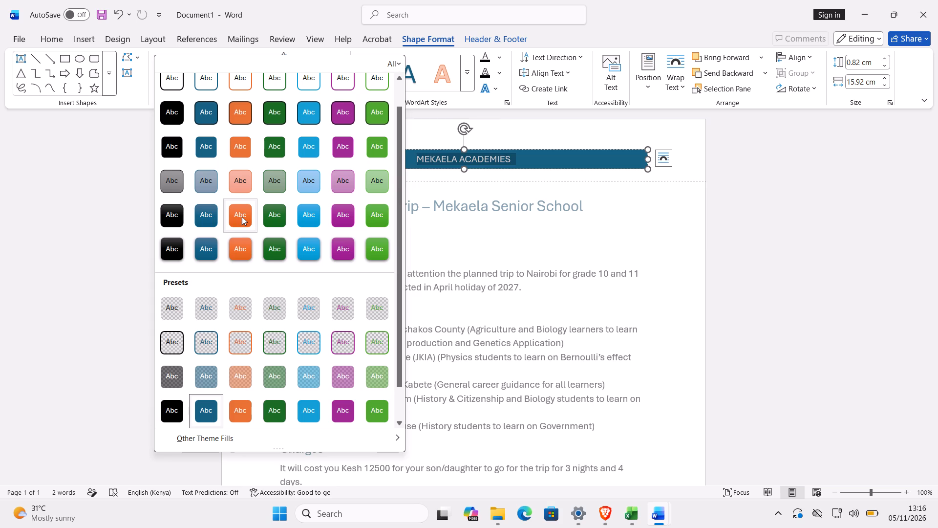
{"action": "left_click", "coordinate": [241, 187]}
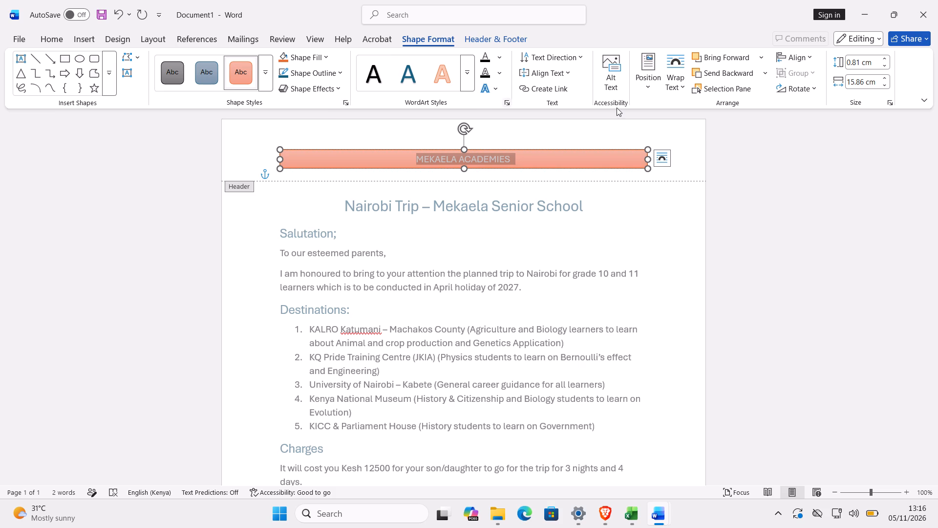
{"action": "left_click", "coordinate": [480, 297]}
{"action": "double_click", "coordinate": [480, 297]}
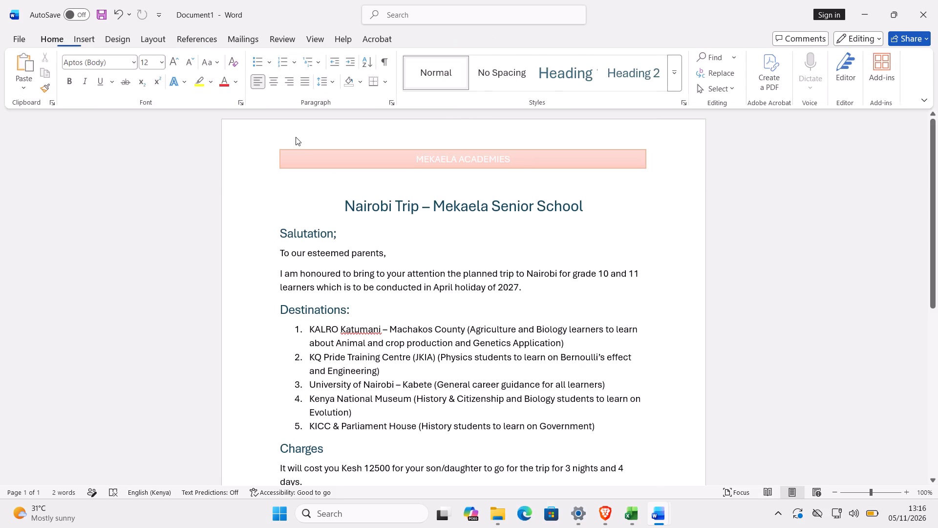
Open the page colour choices for the document.
{"action": "left_click", "coordinate": [83, 45]}
{"action": "left_click", "coordinate": [116, 41]}
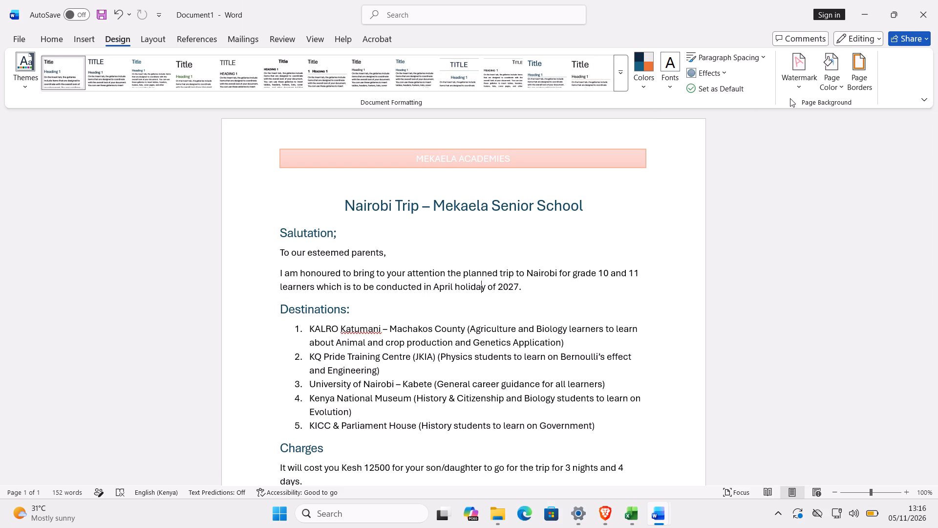
{"action": "left_click", "coordinate": [837, 89]}
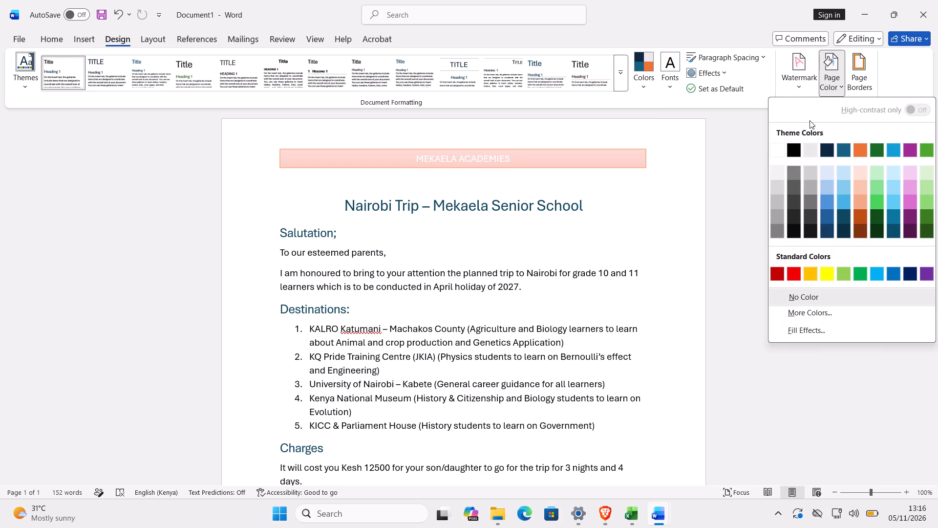
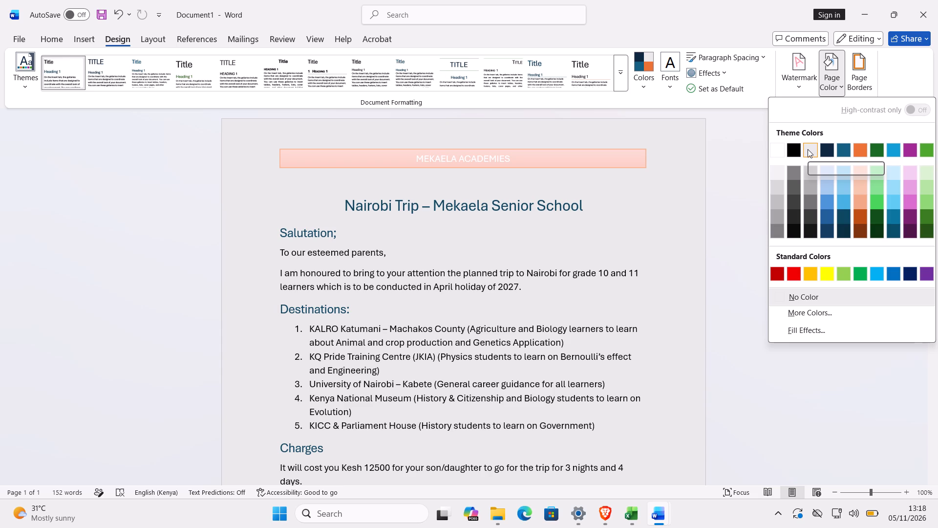
Set the document's page colour to the light grey theme colour.
{"action": "left_click", "coordinate": [808, 149]}
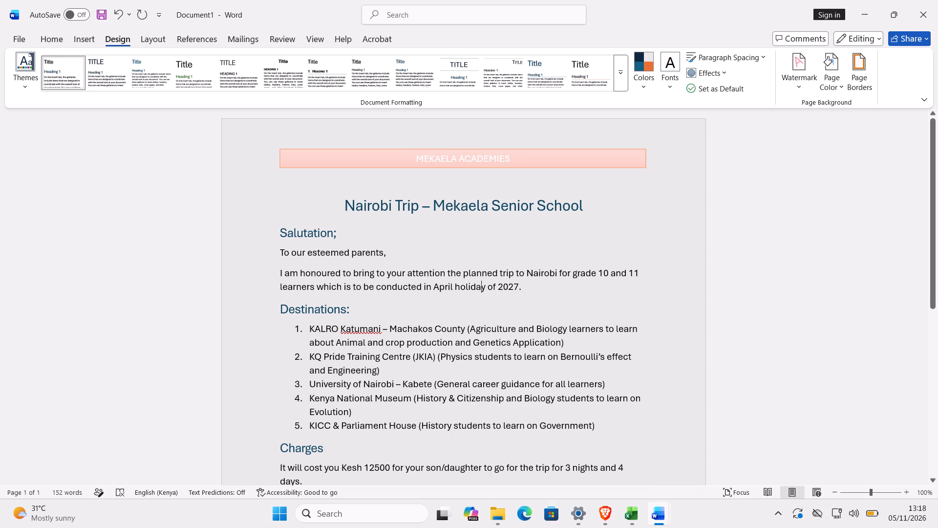
Open the page footer for editing and select its first "[Type here]" placeholder.
{"action": "left_click", "coordinate": [932, 410]}
{"action": "left_click", "coordinate": [932, 410]}
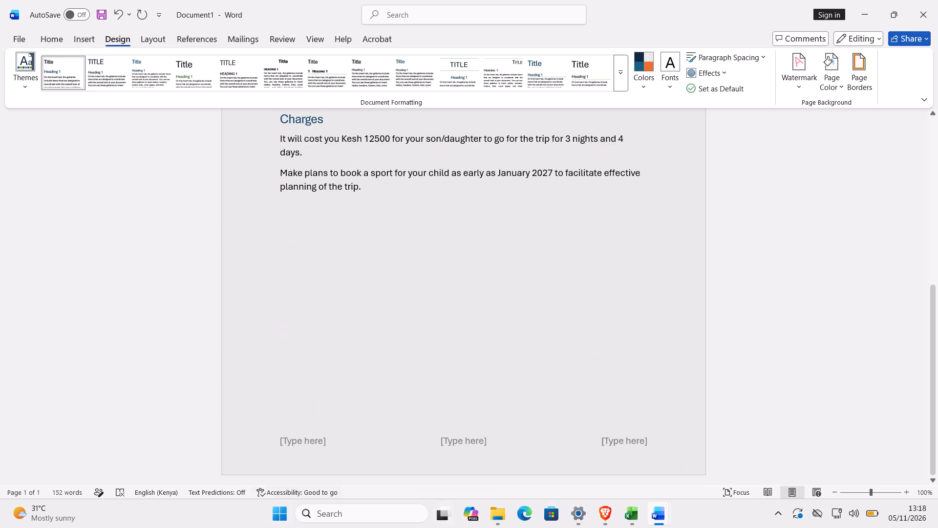
{"action": "double_click", "coordinate": [310, 441]}
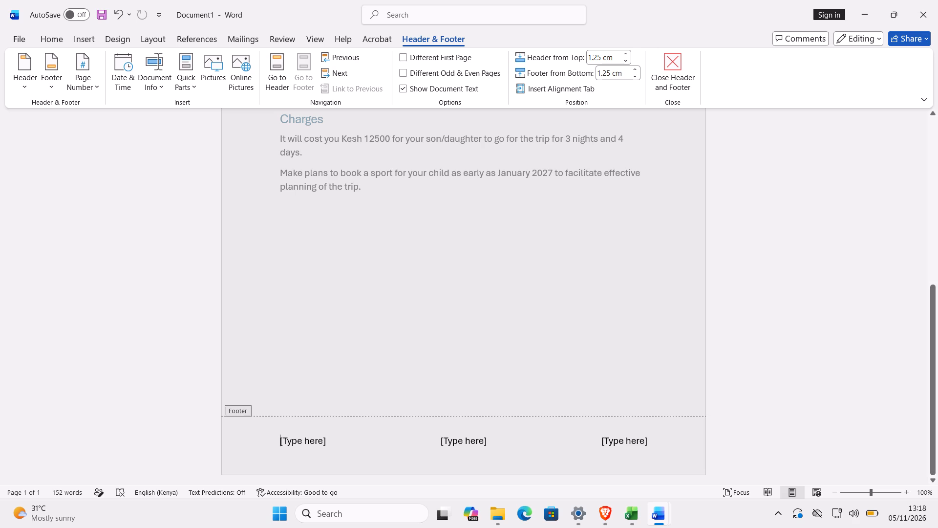
{"action": "left_click", "coordinate": [329, 439]}
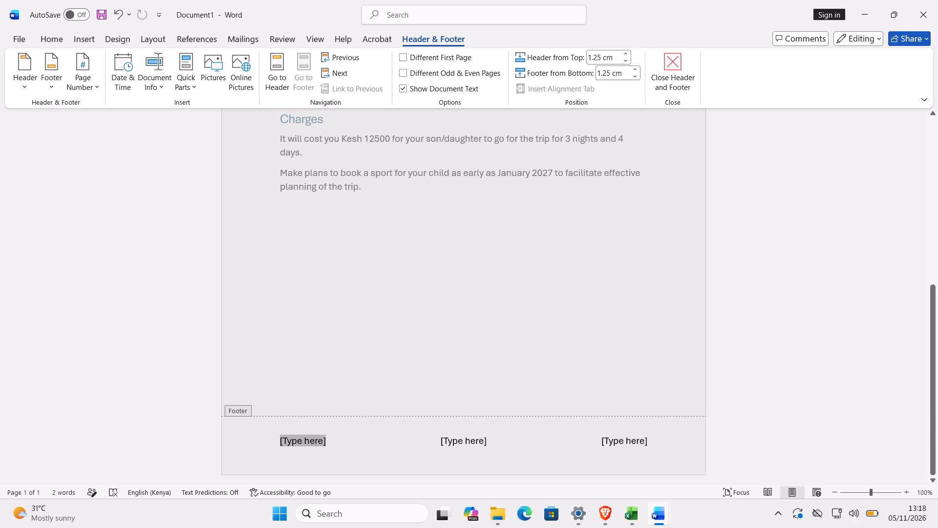
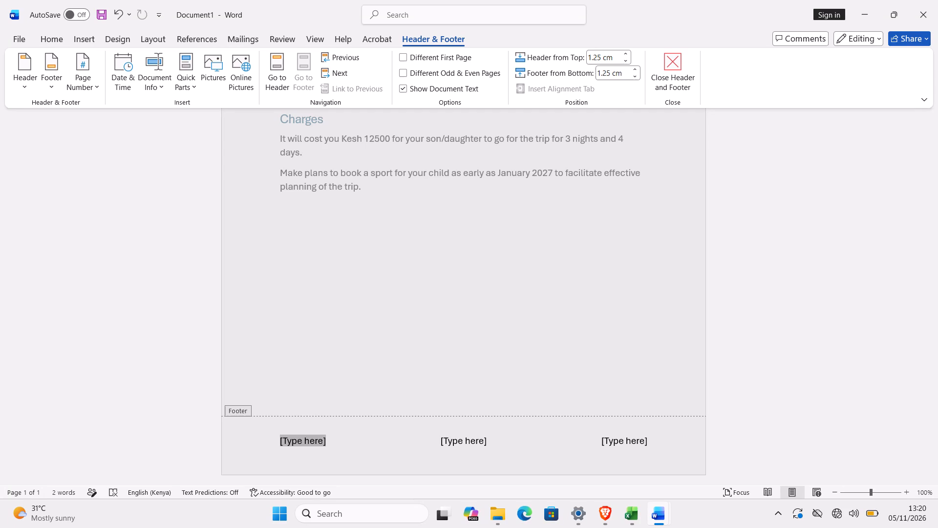
Fill the footer's first placeholder with the number 1.
{"action": "type", "text": "PO"}
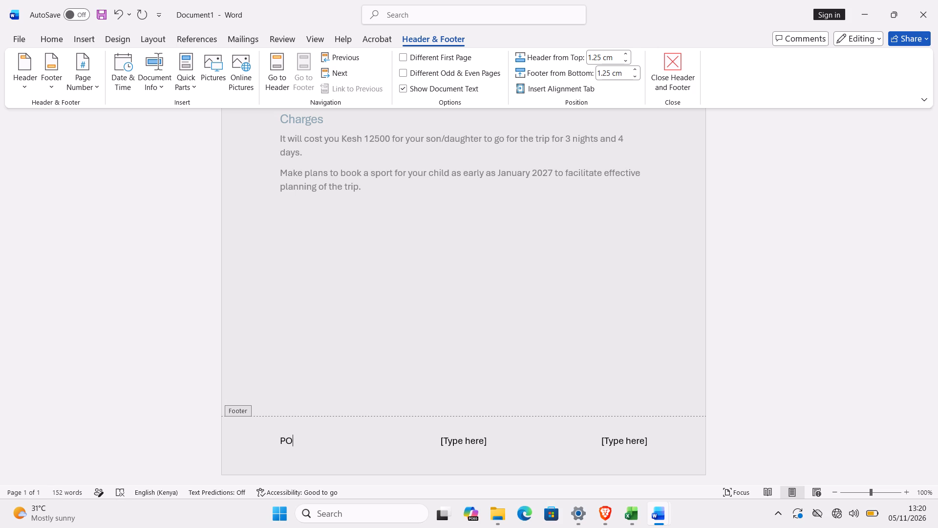
{"action": "key", "text": "BackSpace"}
{"action": "key", "text": "BackSpace"}
{"action": "key", "text": "1"}
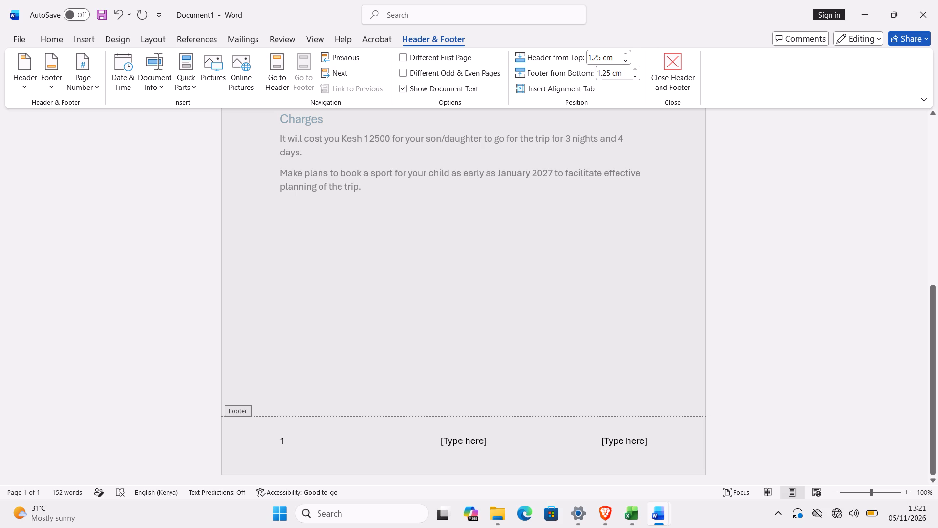
Replace the footer's middle "[Type here]" placeholder with the text EMAIL.
{"action": "left_click_drag", "start_coordinate": [487, 440], "coordinate": [427, 442]}
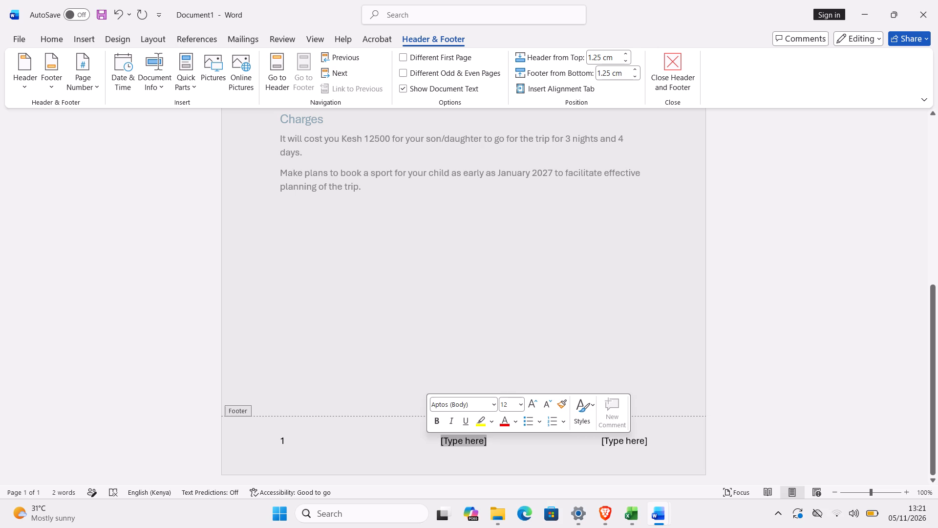
{"action": "type", "text": "EMAIL"}
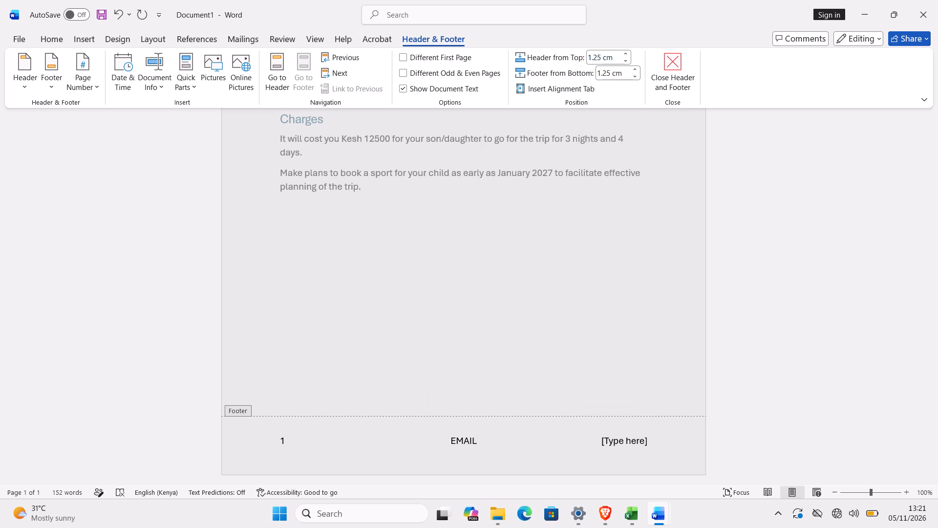
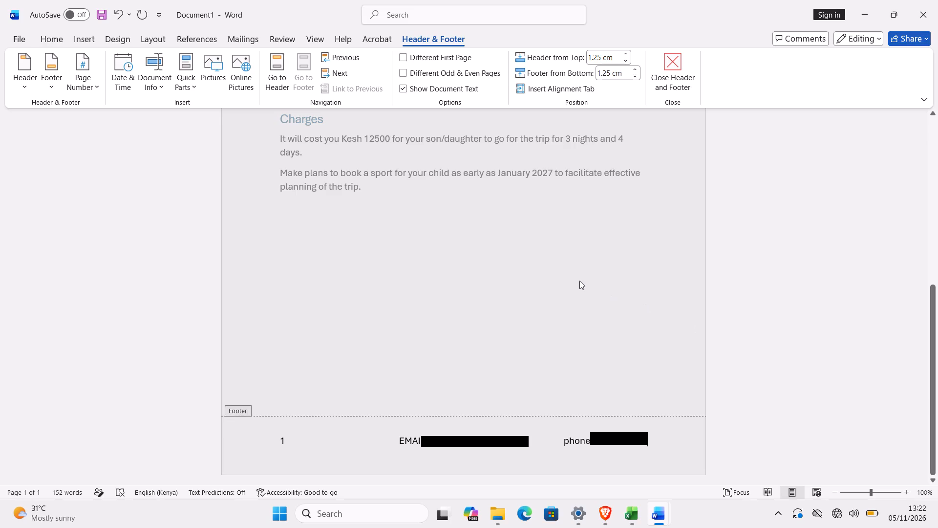
Set the font colour of the whole footer line to the darkest shade of the theme's light green, then leave the footer.
{"action": "double_click", "coordinate": [579, 281]}
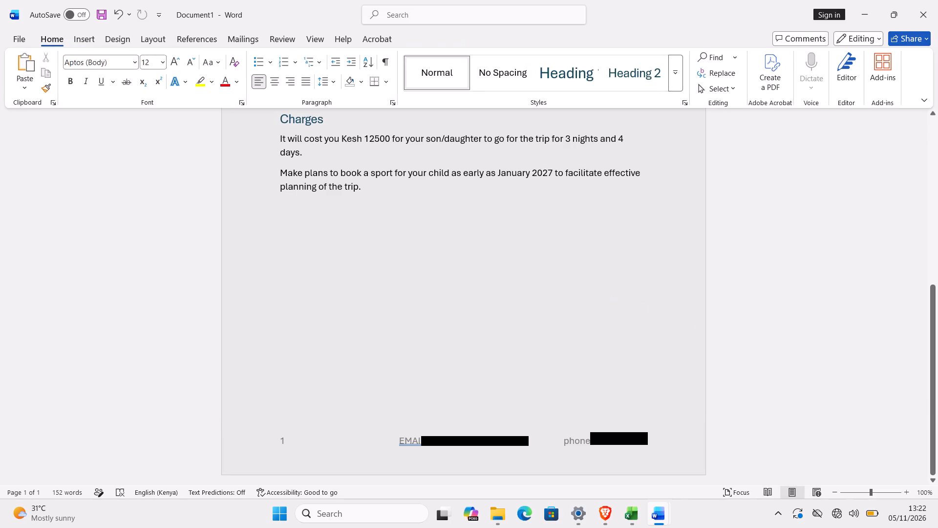
{"action": "double_click", "coordinate": [271, 441]}
{"action": "left_click_drag", "start_coordinate": [280, 441], "coordinate": [653, 450]}
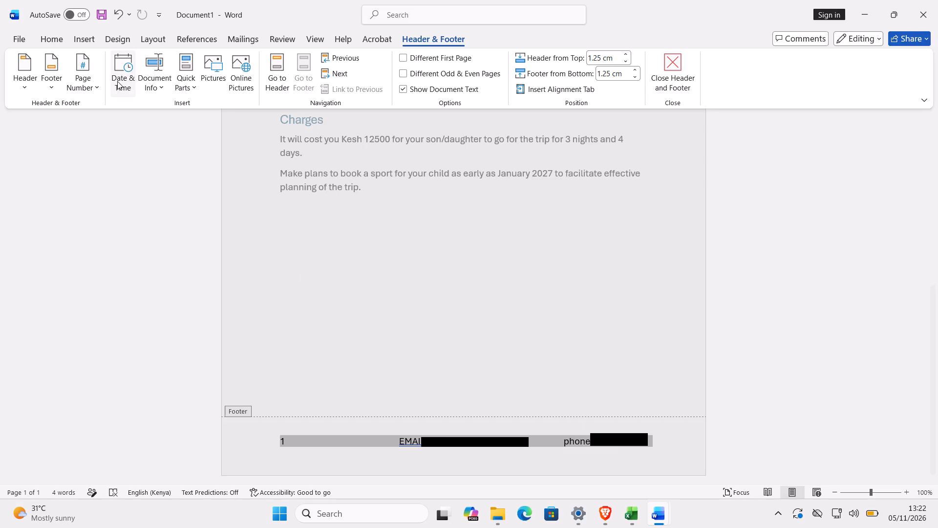
{"action": "left_click", "coordinate": [56, 37]}
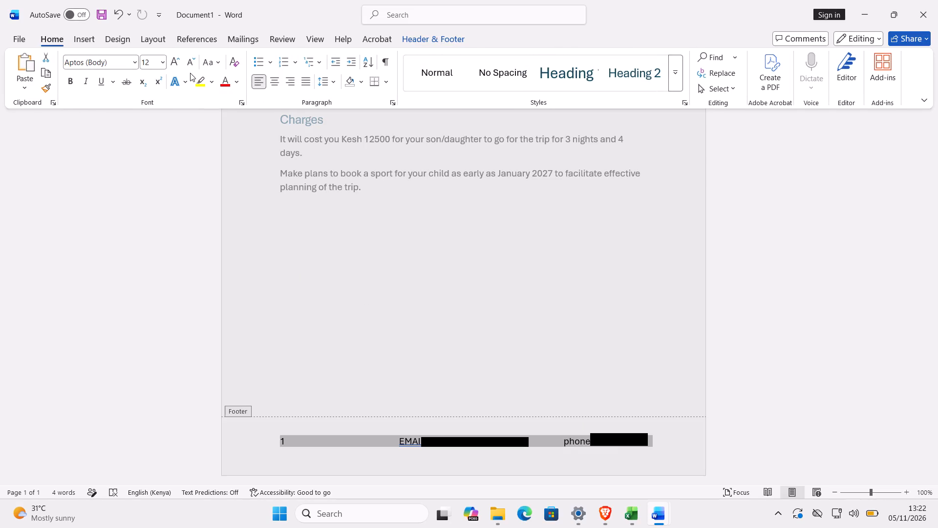
{"action": "left_click", "coordinate": [237, 83]}
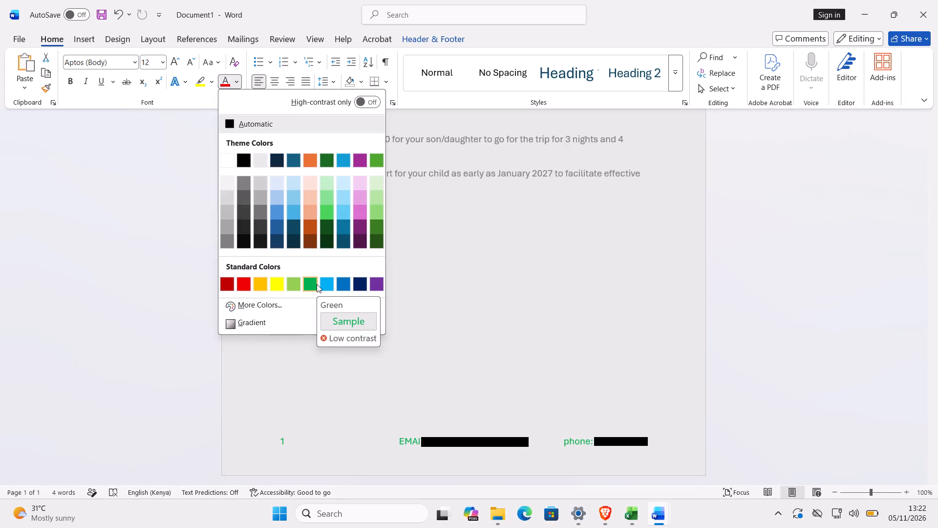
{"action": "left_click", "coordinate": [374, 246]}
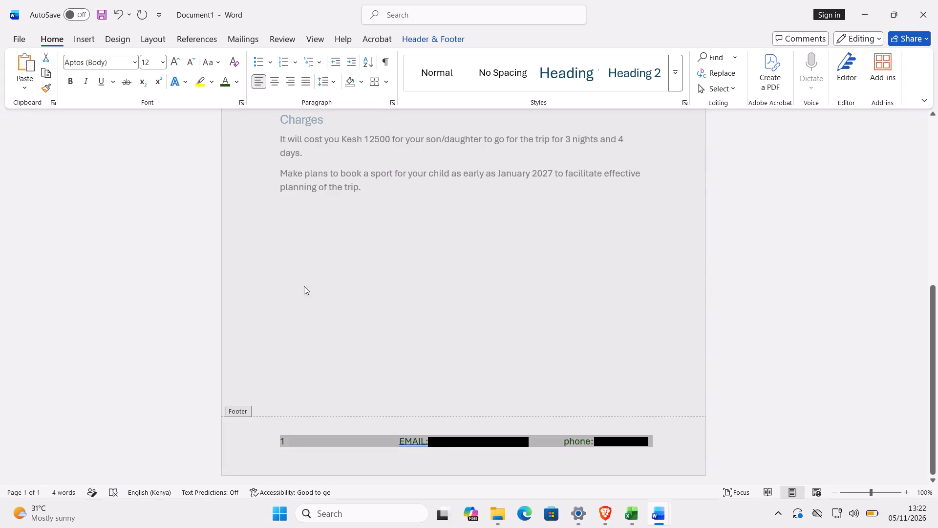
{"action": "double_click", "coordinate": [464, 242]}
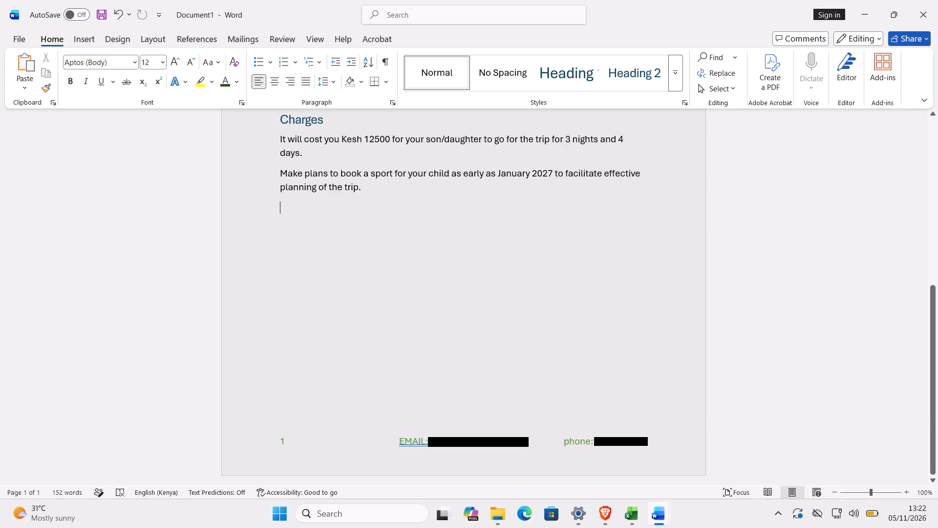
Set the font colour of the header text MEKAELA ACADEMIES to black.
{"action": "key", "text": "Up"}
{"action": "key", "text": "Up"}
{"action": "key", "text": "Up"}
{"action": "key", "text": "Up"}
{"action": "key", "text": "Up"}
{"action": "key", "text": "Up"}
{"action": "key", "text": "Up"}
{"action": "key", "text": "Up"}
{"action": "key", "text": "Up"}
{"action": "key", "text": "Up"}
{"action": "key", "text": "Up"}
{"action": "key", "text": "Up"}
{"action": "key", "text": "Up"}
{"action": "key", "text": "Up"}
{"action": "key", "text": "Up"}
{"action": "key", "text": "Up"}
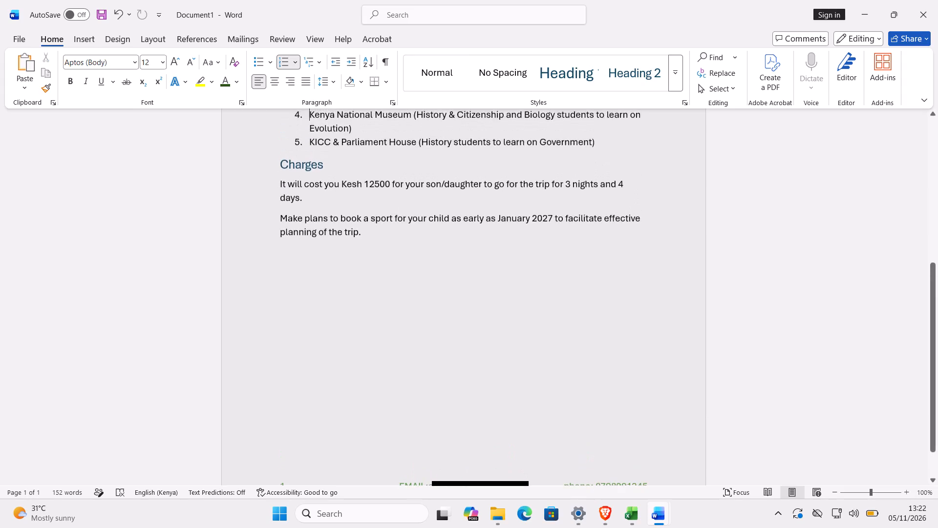
{"action": "key", "text": "Up"}
{"action": "key", "text": "Up"}
{"action": "key", "text": "Up"}
{"action": "key", "text": "Up"}
{"action": "key", "text": "Up"}
{"action": "key", "text": "Up"}
{"action": "key", "text": "Up"}
{"action": "key", "text": "Up"}
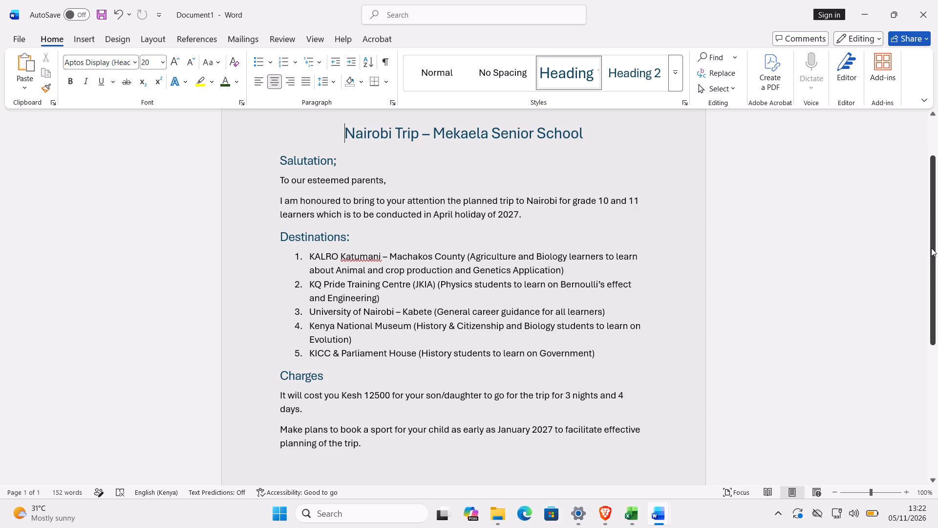
{"action": "left_click_drag", "start_coordinate": [931, 248], "coordinate": [931, 186]}
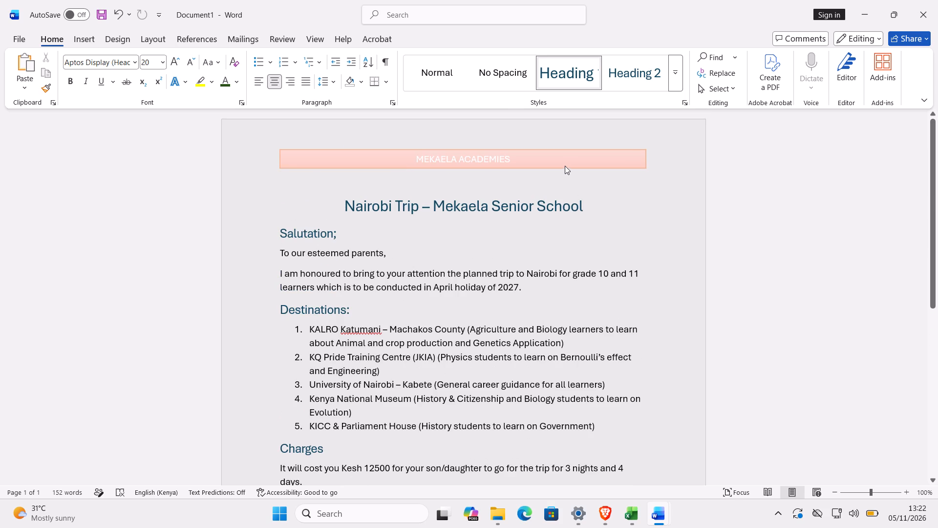
{"action": "triple_click", "coordinate": [563, 163]}
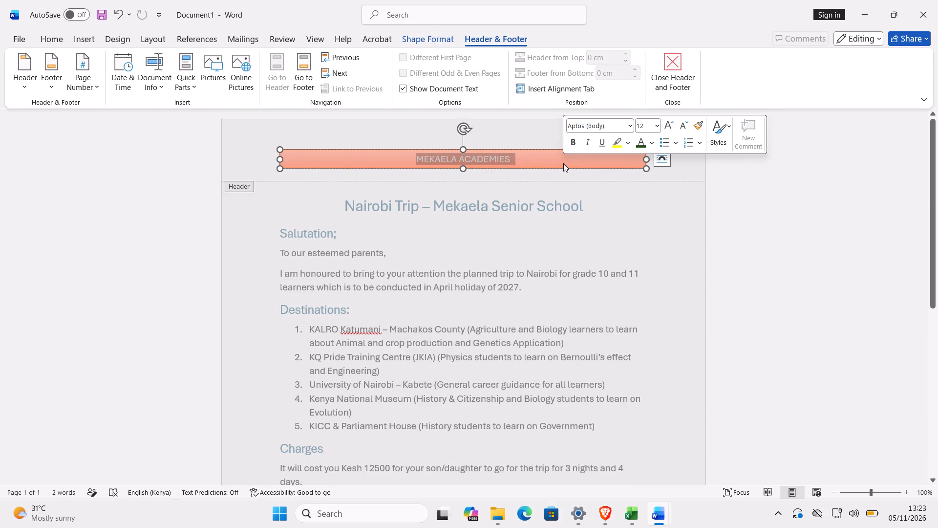
{"action": "left_click", "coordinate": [653, 145]}
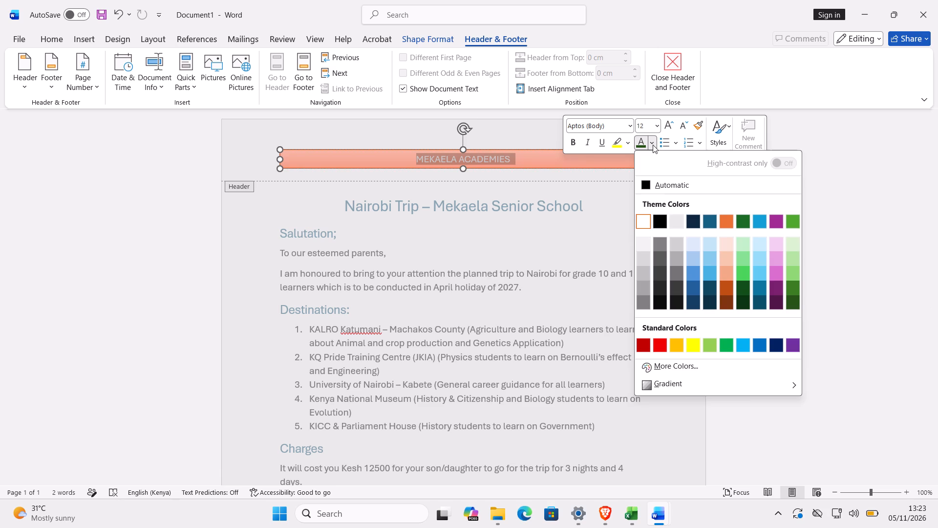
{"action": "left_click", "coordinate": [658, 222]}
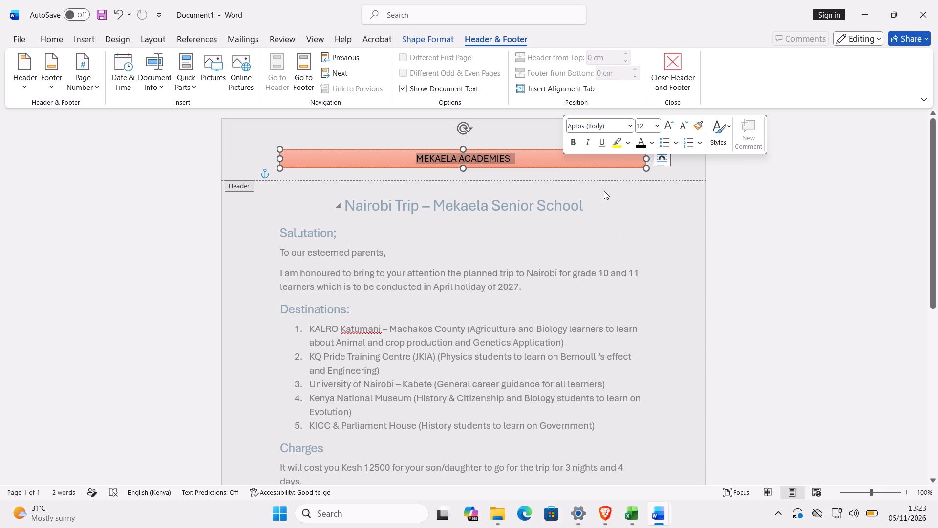
Look for a new font for the header text MEKAELA ACADEMIES, previewing the available fonts as far as Arial Black.
{"action": "left_click", "coordinate": [631, 129]}
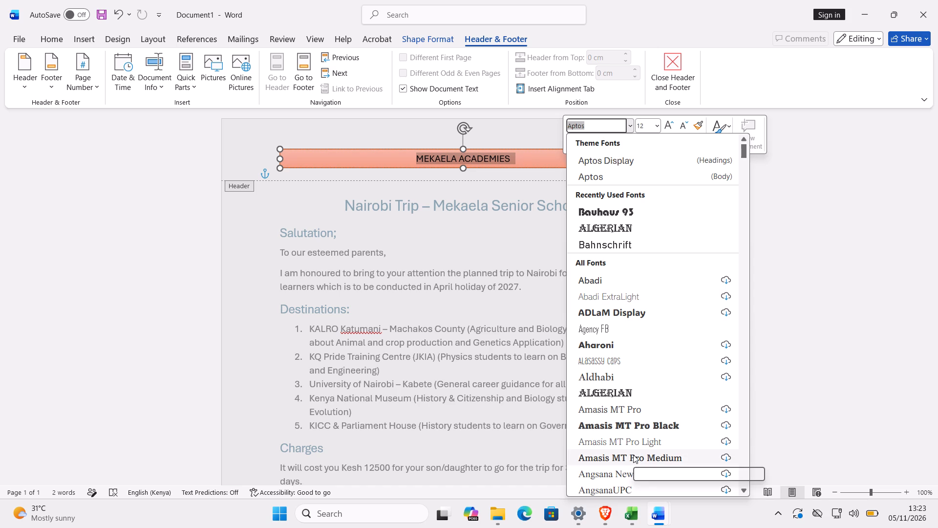
{"action": "key", "text": "Down"}
{"action": "key", "text": "Down"}
{"action": "key", "text": "Down"}
{"action": "key", "text": "Down"}
{"action": "key", "text": "Down"}
{"action": "key", "text": "Down"}
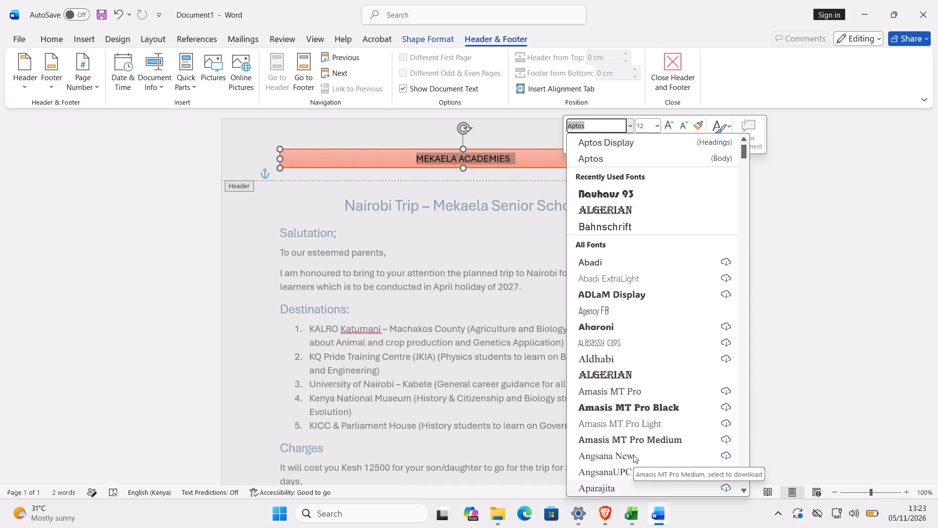
{"action": "key", "text": "Down"}
{"action": "key", "text": "Down"}
{"action": "key", "text": "Down"}
{"action": "key", "text": "Down"}
{"action": "key", "text": "Down"}
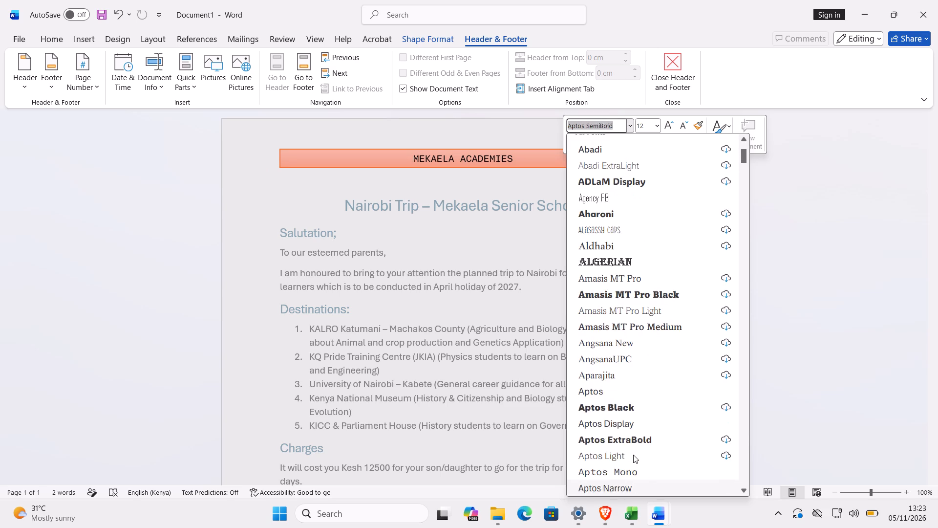
{"action": "key", "text": "Down"}
{"action": "key", "text": "Down"}
{"action": "key", "text": "Down"}
{"action": "key", "text": "Down"}
{"action": "key", "text": "Down"}
{"action": "key", "text": "Down"}
{"action": "key", "text": "Down"}
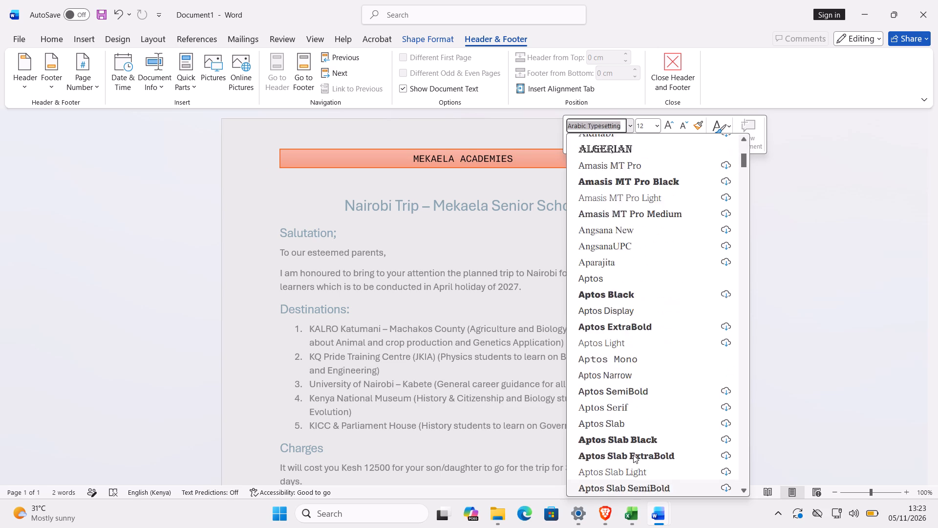
{"action": "key", "text": "Down"}
{"action": "key", "text": "Down"}
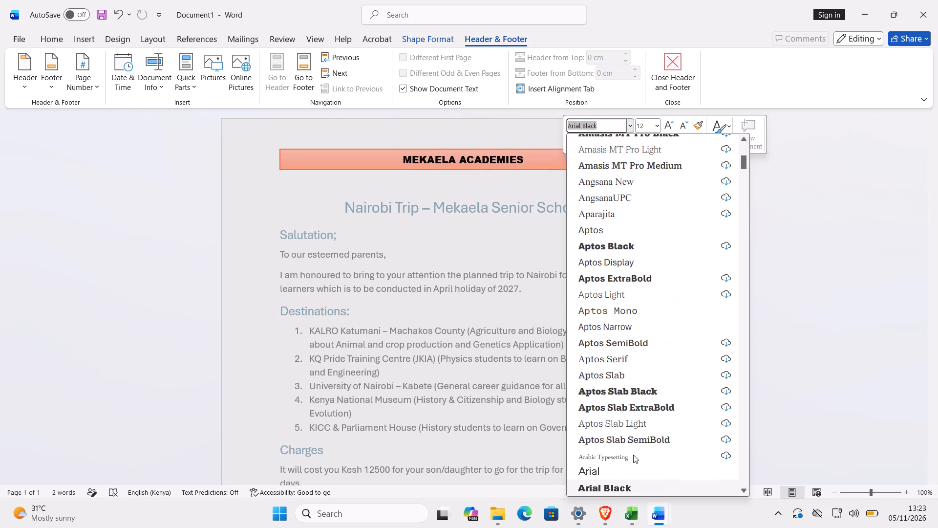
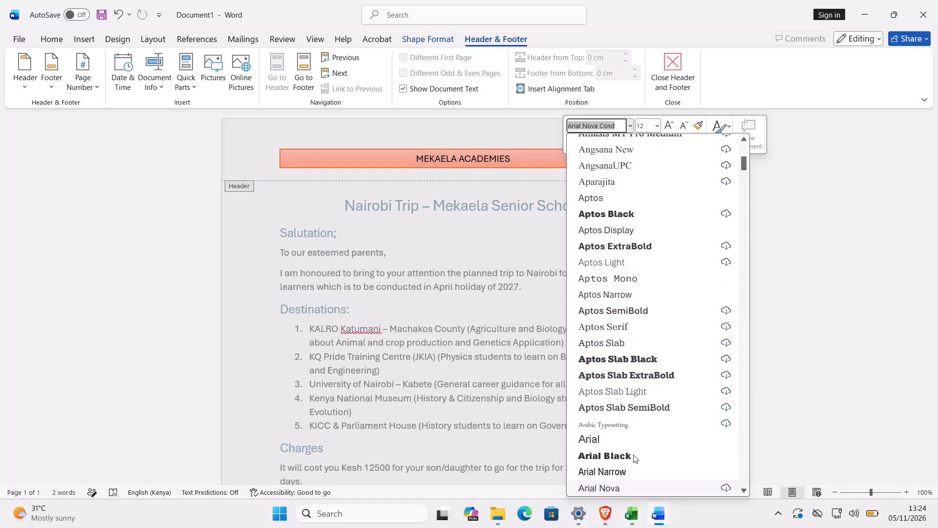
Set the font of the header text MEKAELA ACADEMIES to Britannic Bold.
{"action": "key", "text": "Down"}
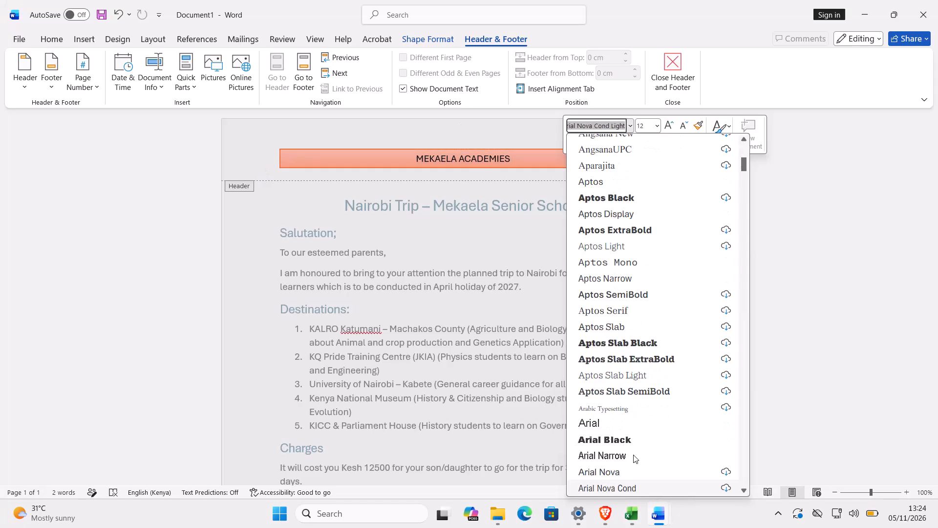
{"action": "key", "text": "Down"}
{"action": "key", "text": "Down"}
{"action": "key", "text": "Down"}
{"action": "key", "text": "Down"}
{"action": "key", "text": "Down"}
{"action": "key", "text": "Down"}
{"action": "key", "text": "Down"}
{"action": "key", "text": "Down"}
{"action": "key", "text": "Down"}
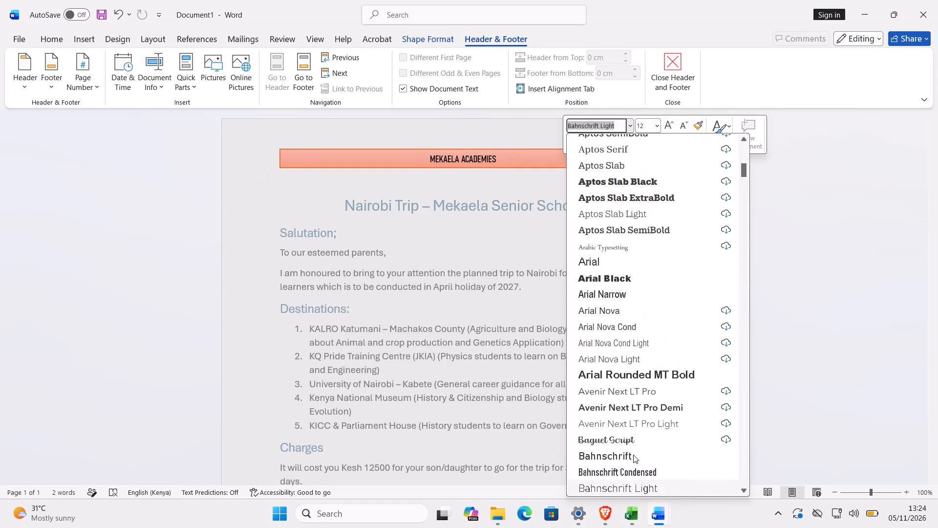
{"action": "key", "text": "Down"}
{"action": "key", "text": "Down"}
{"action": "key", "text": "Down"}
{"action": "key", "text": "Down"}
{"action": "key", "text": "Down"}
{"action": "key", "text": "Down"}
{"action": "key", "text": "Down"}
{"action": "key", "text": "Down"}
{"action": "key", "text": "Down"}
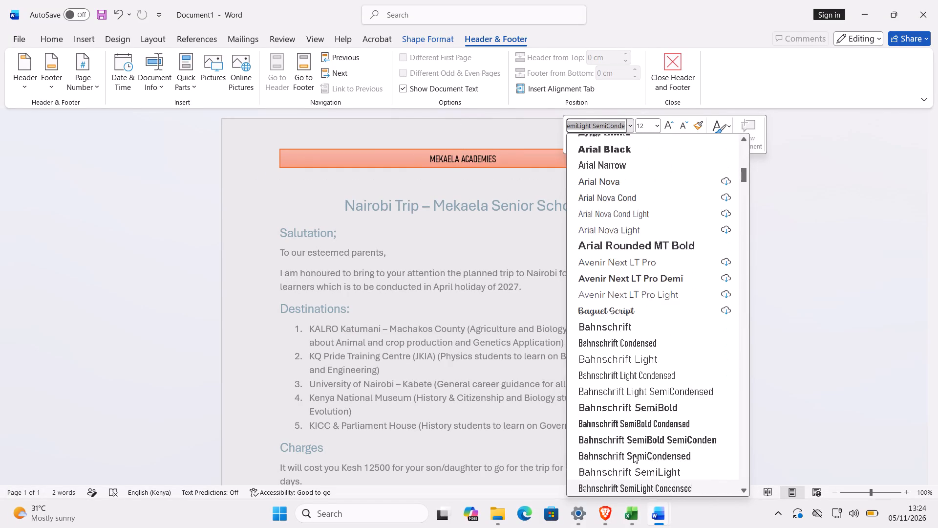
{"action": "key", "text": "Down"}
{"action": "key", "text": "Down"}
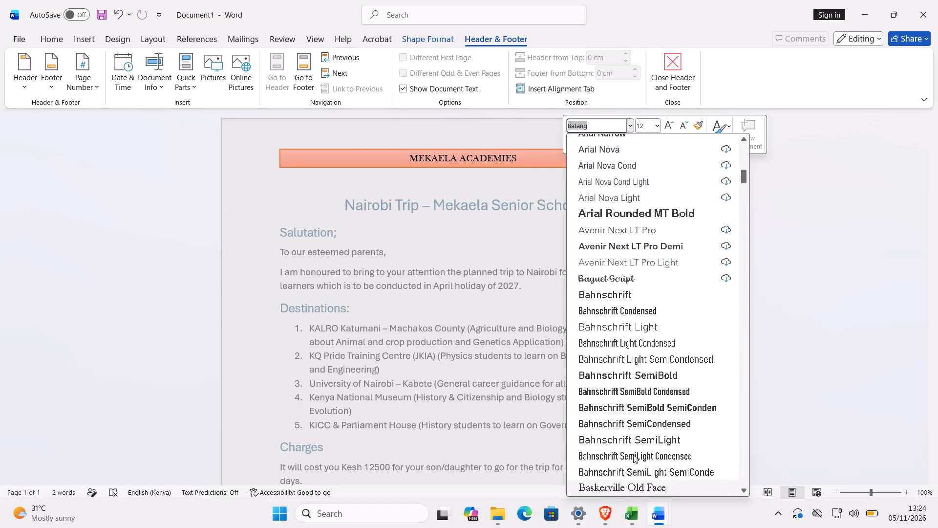
{"action": "key", "text": "Down"}
{"action": "key", "text": "Down"}
{"action": "key", "text": "Down"}
{"action": "key", "text": "Down"}
{"action": "key", "text": "Down"}
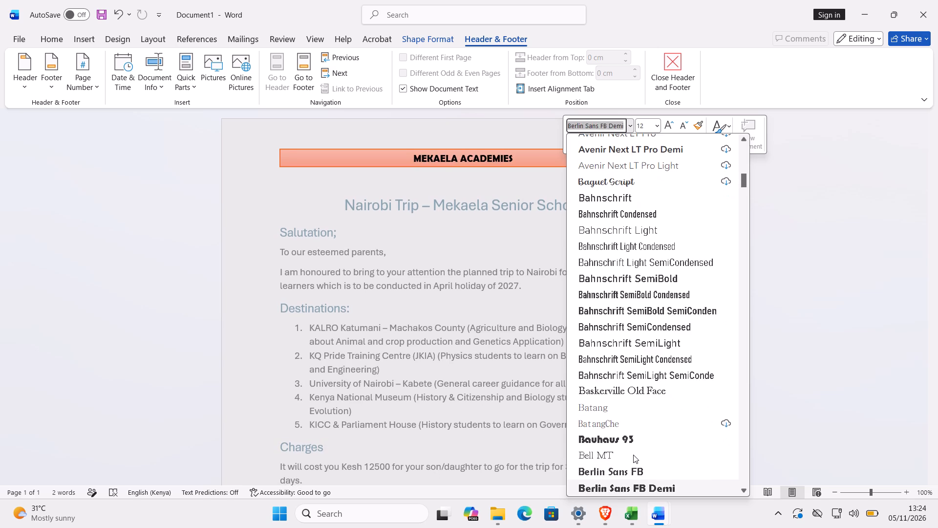
{"action": "key", "text": "Down"}
{"action": "key", "text": "Down"}
{"action": "key", "text": "Down"}
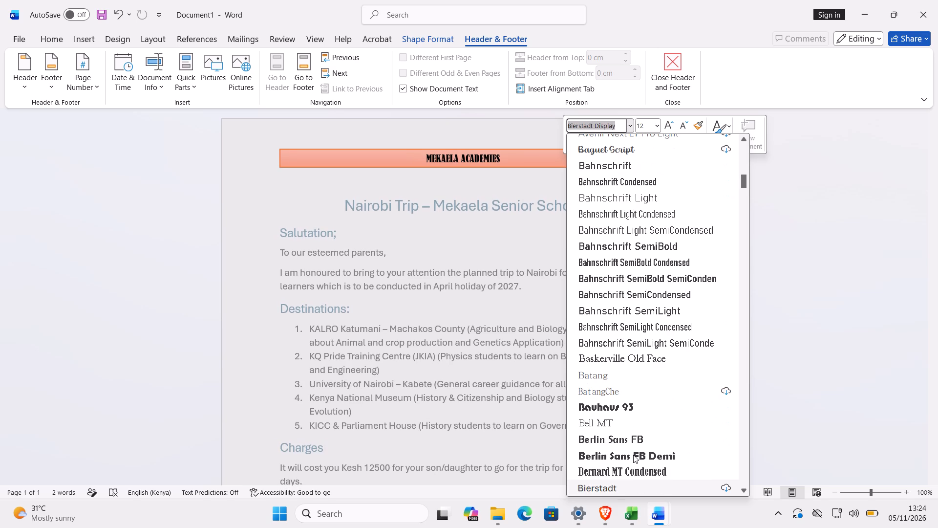
{"action": "key", "text": "Down"}
{"action": "key", "text": "Down"}
{"action": "key", "text": "Down"}
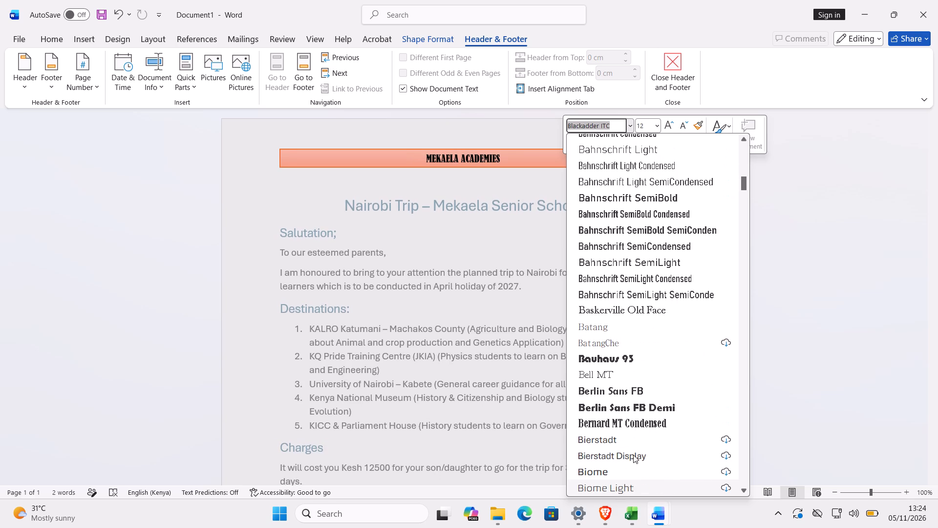
{"action": "key", "text": "Down"}
{"action": "key", "text": "Down"}
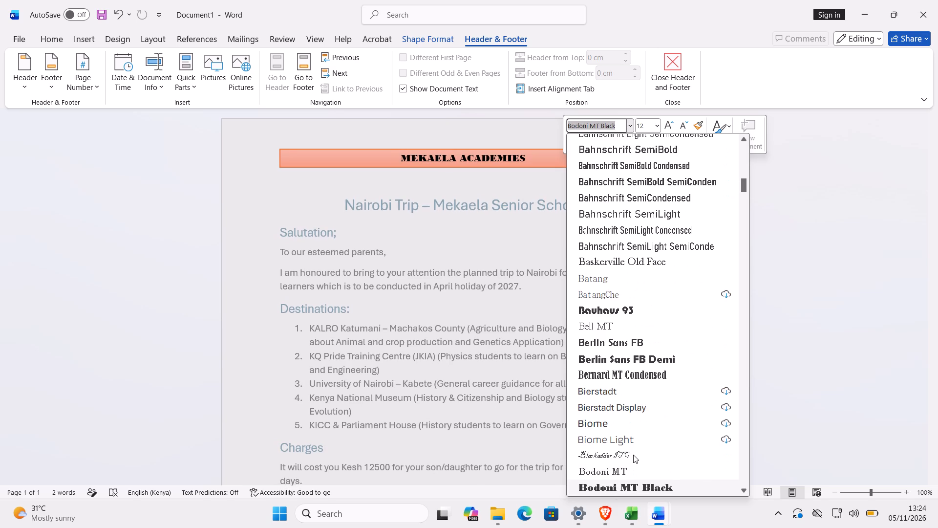
{"action": "key", "text": "Down"}
{"action": "key", "text": "Down"}
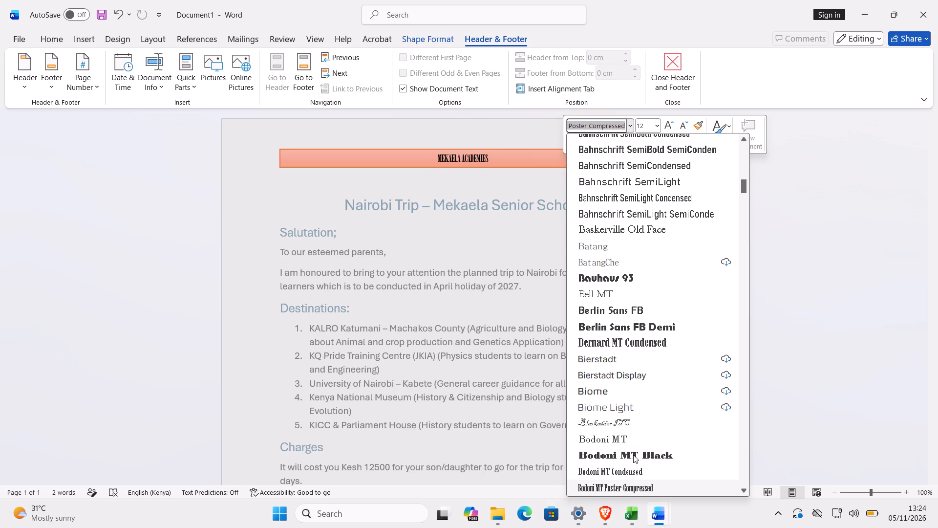
{"action": "key", "text": "Down"}
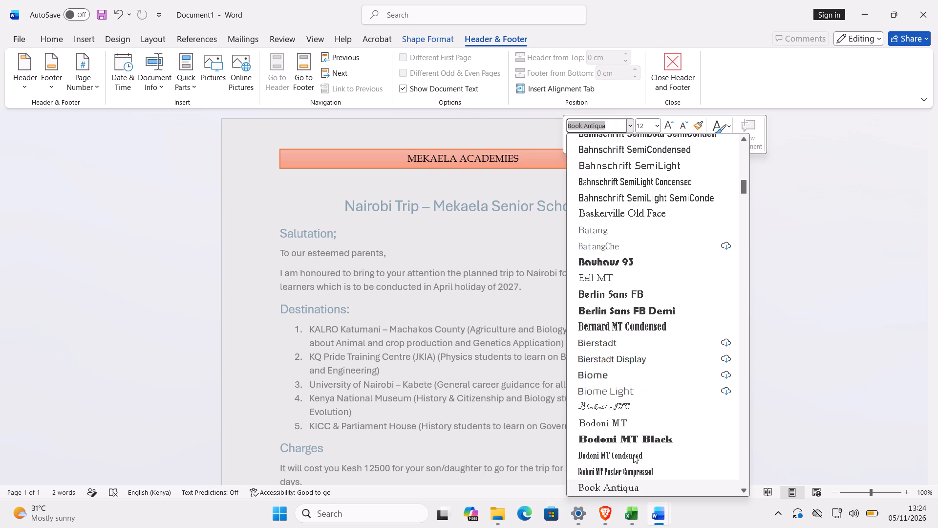
{"action": "key", "text": "Down"}
{"action": "key", "text": "Down"}
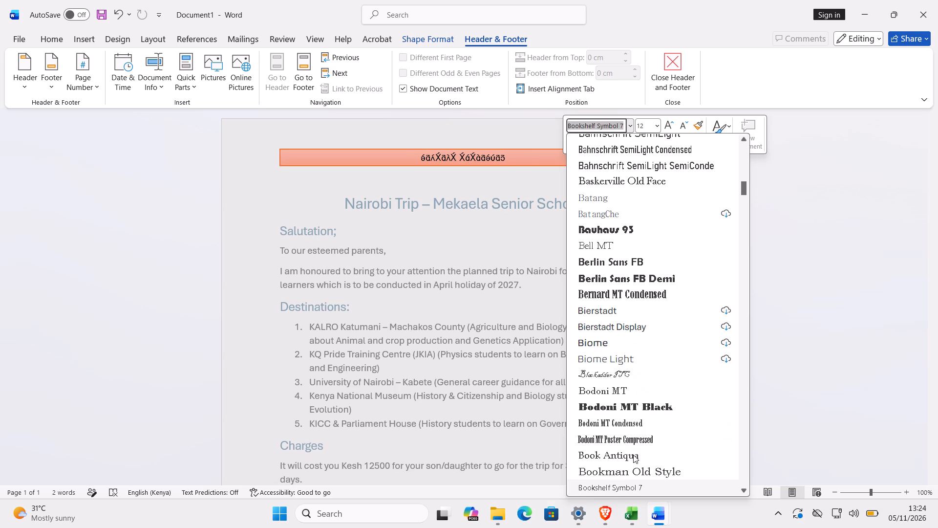
{"action": "key", "text": "Down"}
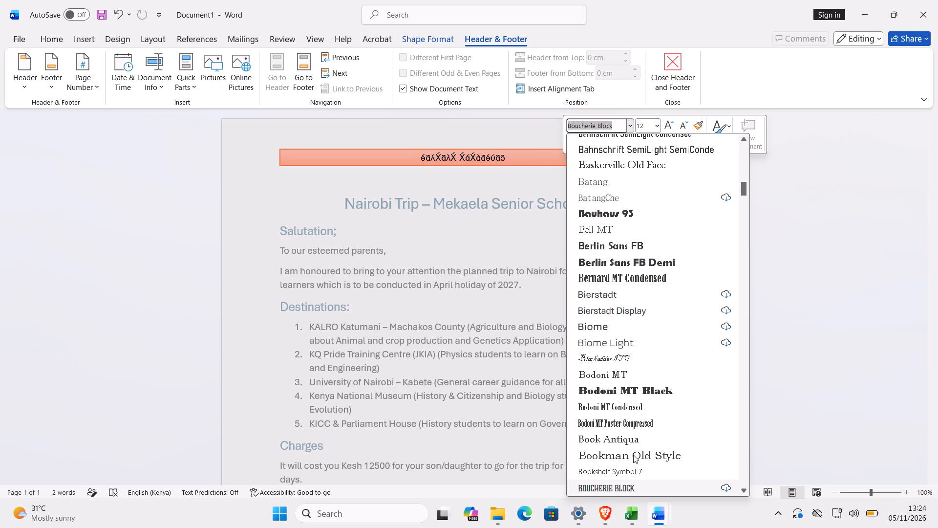
{"action": "key", "text": "Down"}
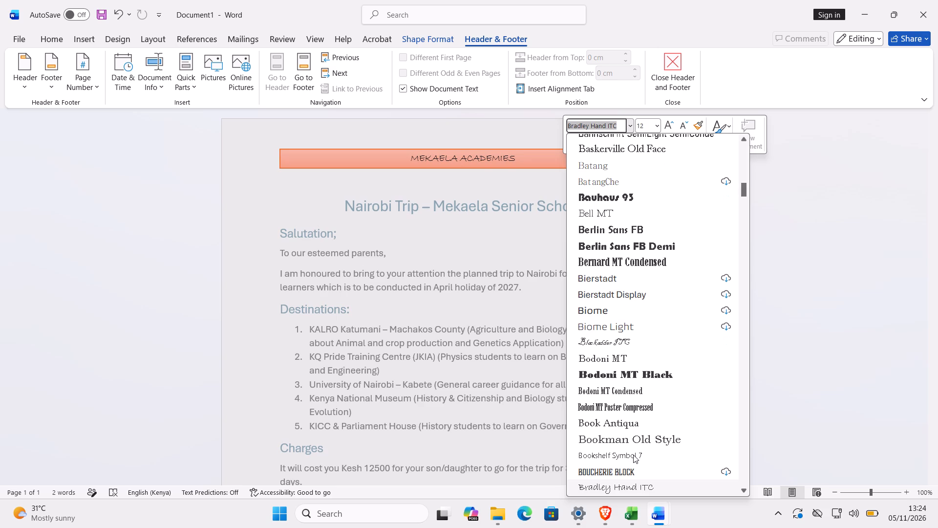
{"action": "key", "text": "Down"}
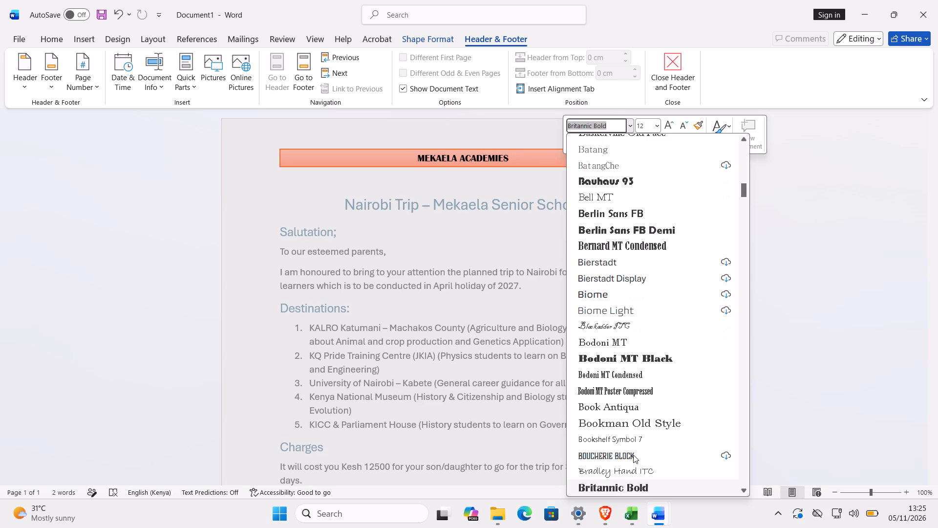
{"action": "key", "text": "Return"}
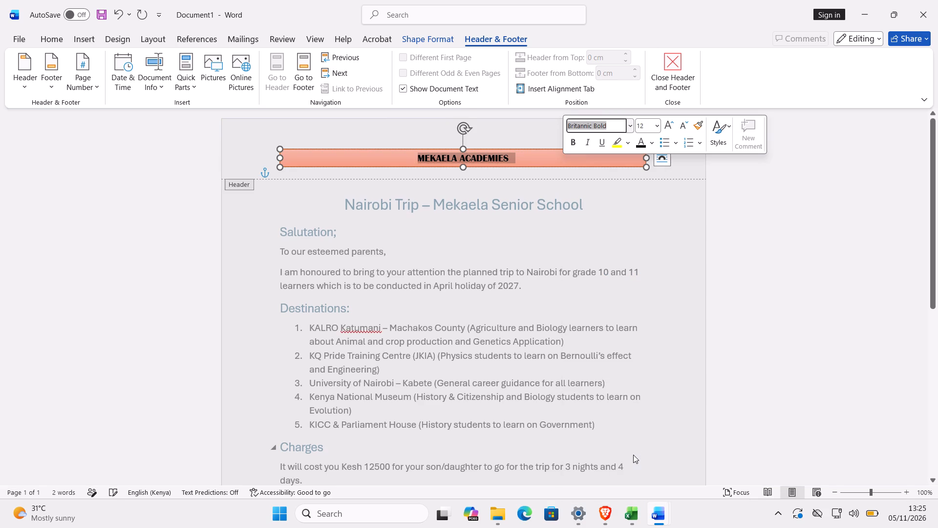
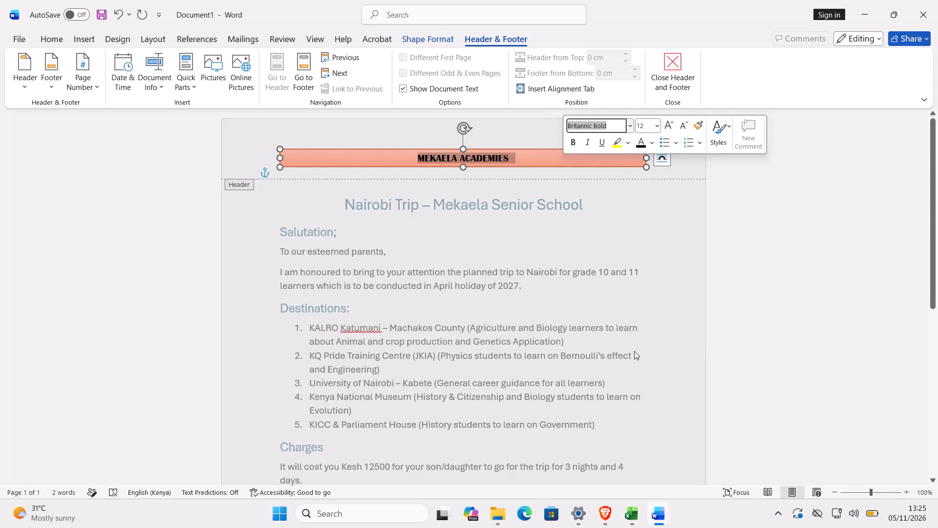
Leave header editing and return to the body of the letter.
{"action": "left_click", "coordinate": [677, 229]}
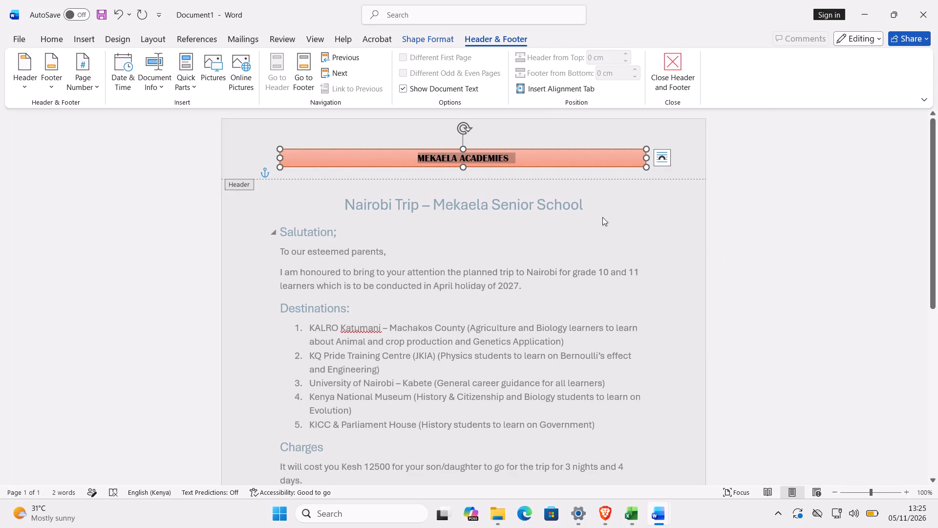
{"action": "double_click", "coordinate": [589, 238]}
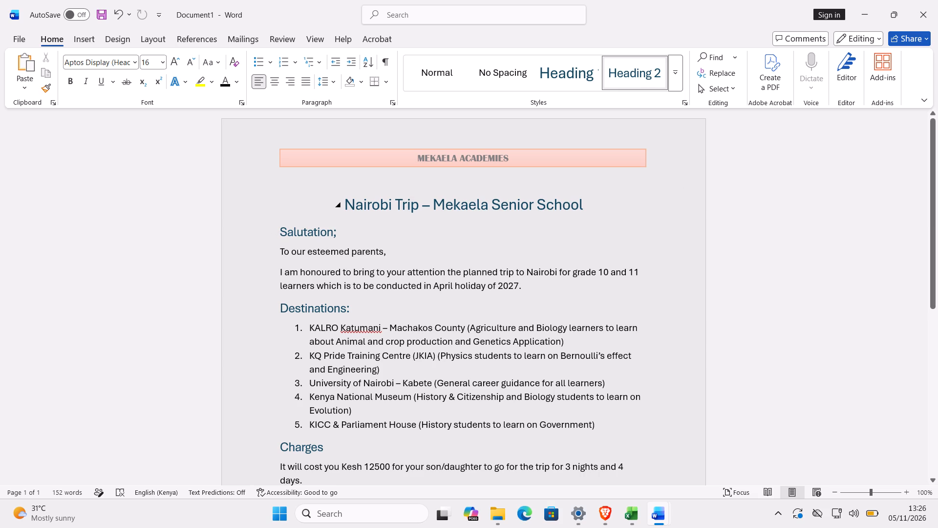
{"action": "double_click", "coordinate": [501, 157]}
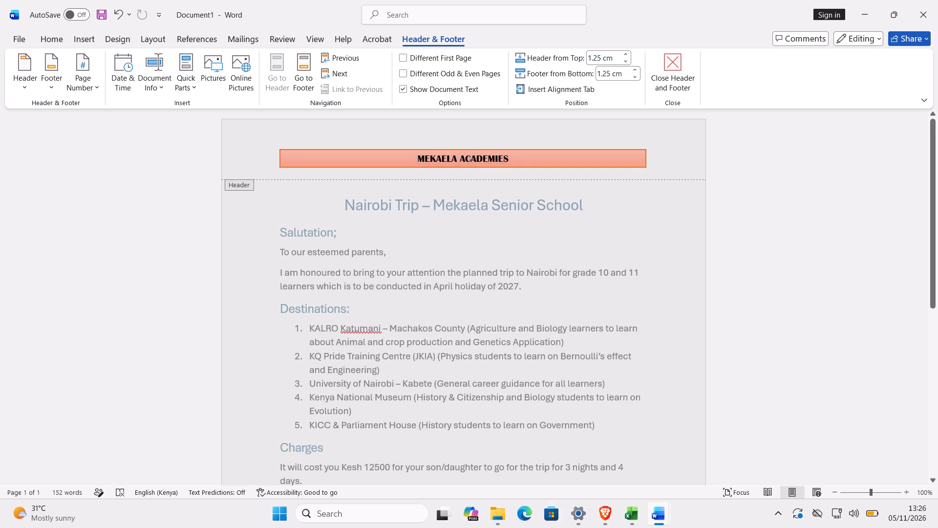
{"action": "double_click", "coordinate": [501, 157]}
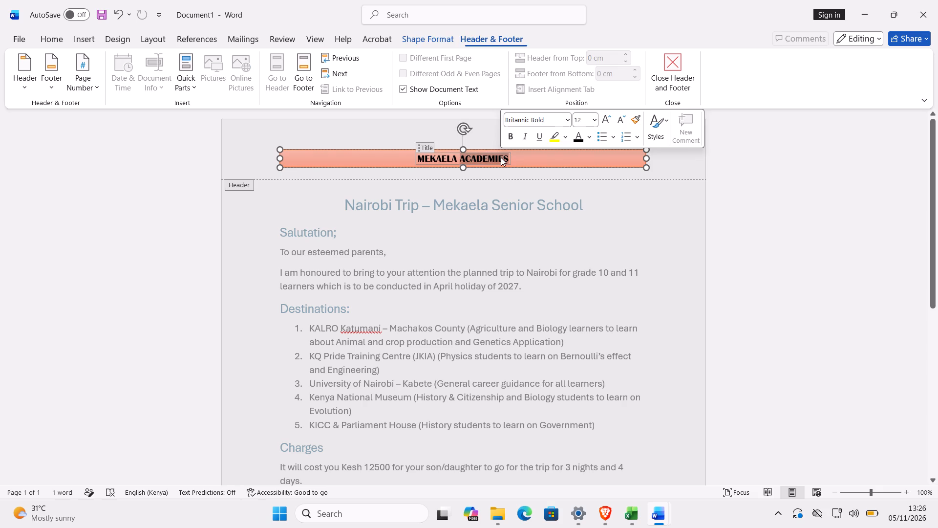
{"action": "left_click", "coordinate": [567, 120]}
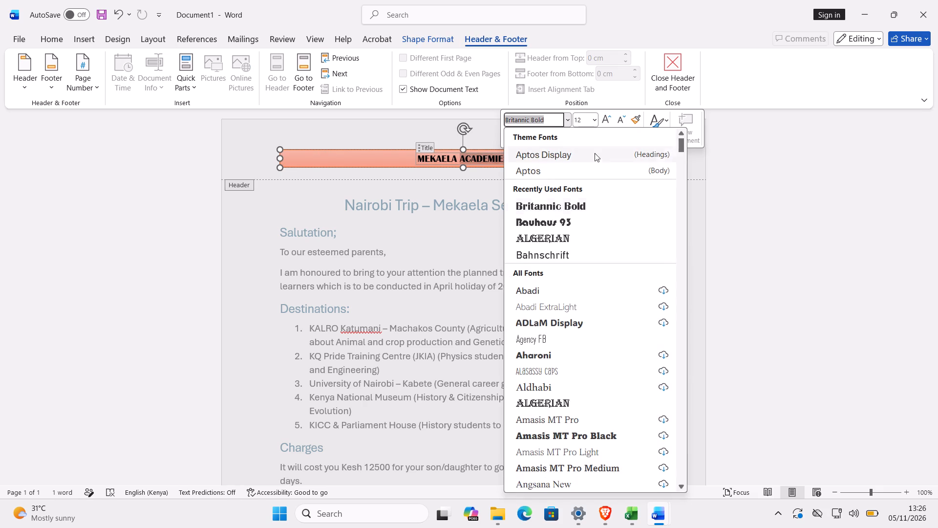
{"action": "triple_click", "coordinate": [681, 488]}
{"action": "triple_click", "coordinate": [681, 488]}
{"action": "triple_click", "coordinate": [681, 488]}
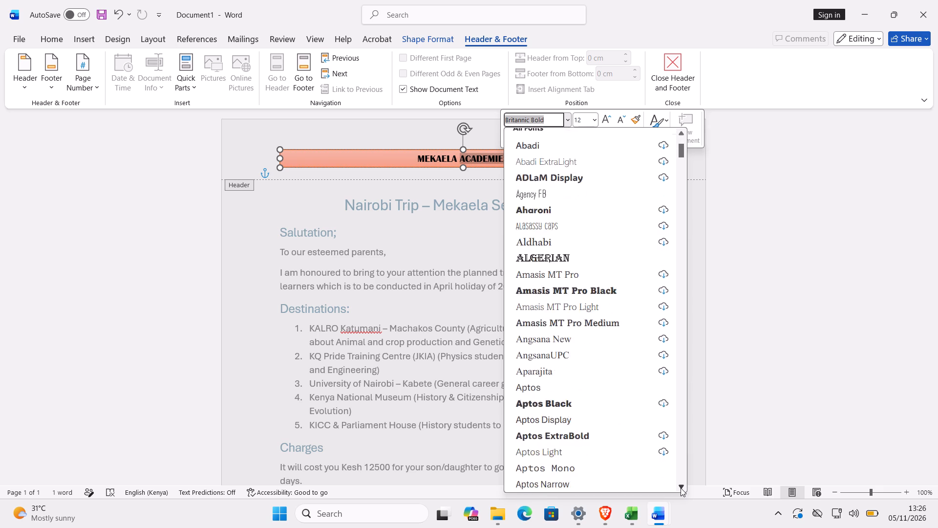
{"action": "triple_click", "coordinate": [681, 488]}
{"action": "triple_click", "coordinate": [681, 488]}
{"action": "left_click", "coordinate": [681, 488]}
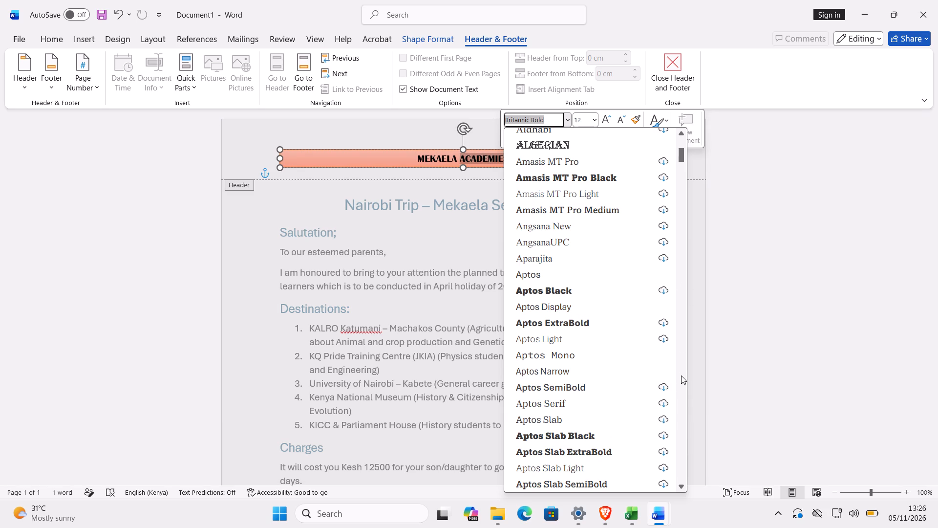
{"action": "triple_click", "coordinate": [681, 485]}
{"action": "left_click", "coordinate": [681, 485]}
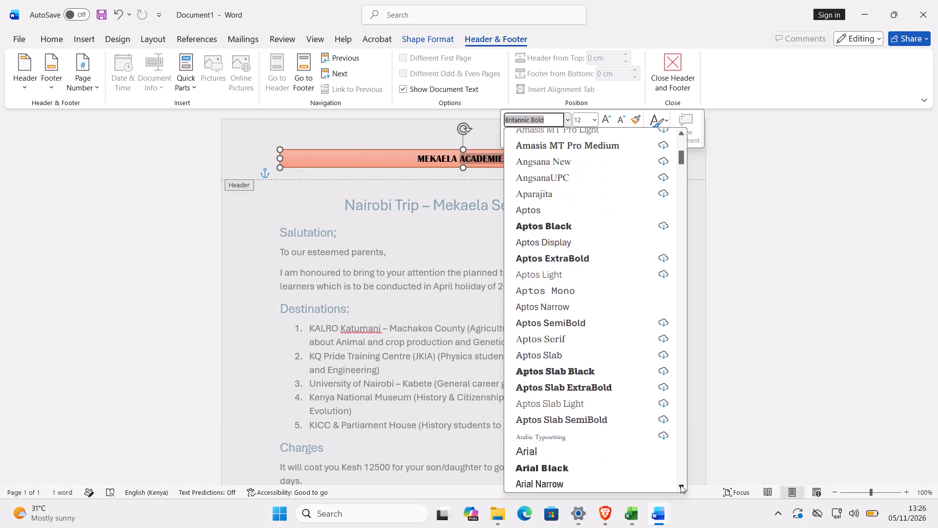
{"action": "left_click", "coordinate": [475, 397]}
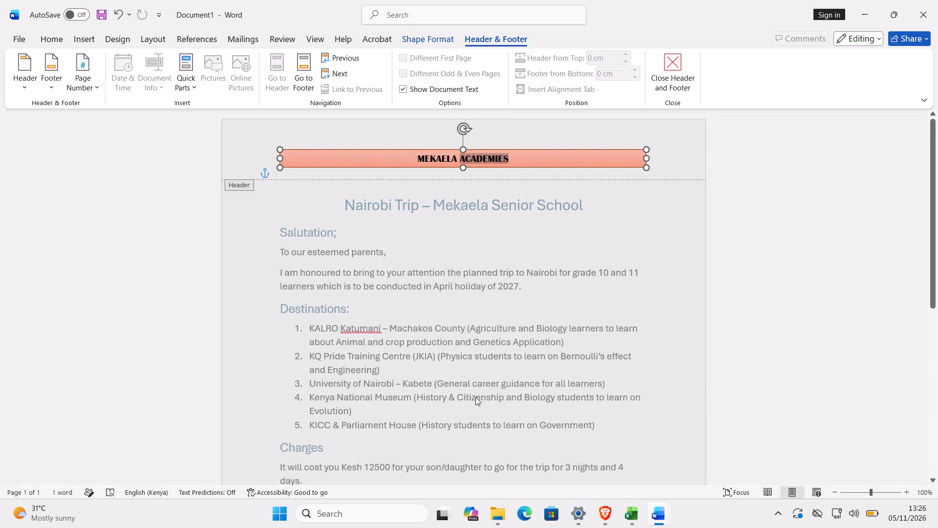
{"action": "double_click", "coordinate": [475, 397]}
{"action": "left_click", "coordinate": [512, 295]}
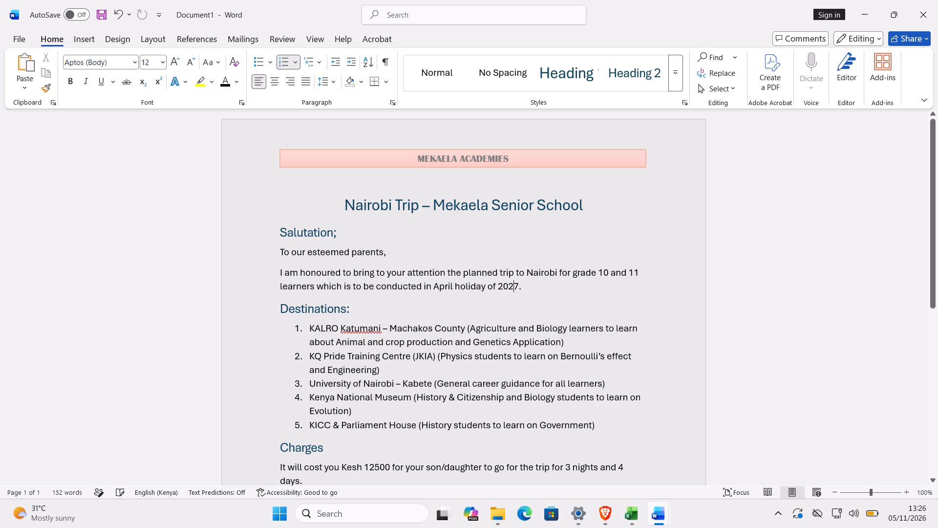
Examine the spelling suggestions for the flagged word Katumani in the first destination.
{"action": "left_click", "coordinate": [361, 337]}
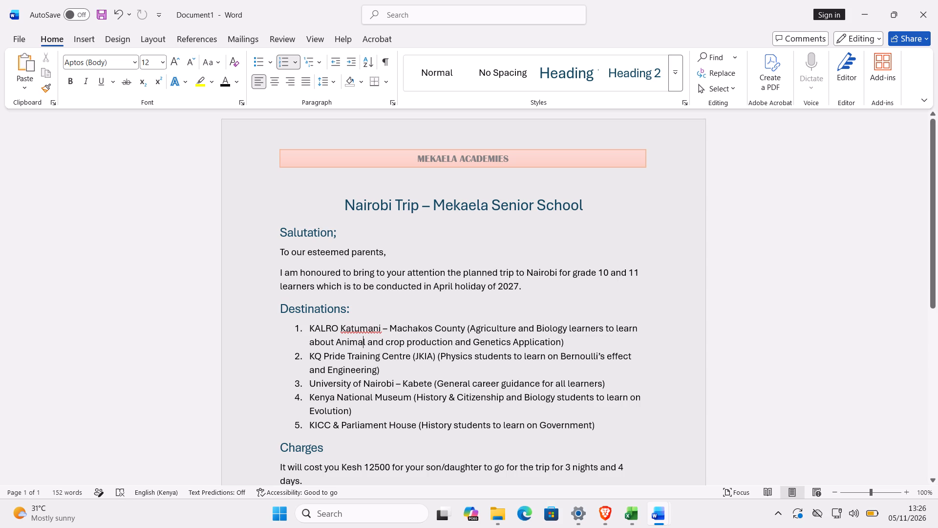
{"action": "left_click", "coordinate": [359, 330]}
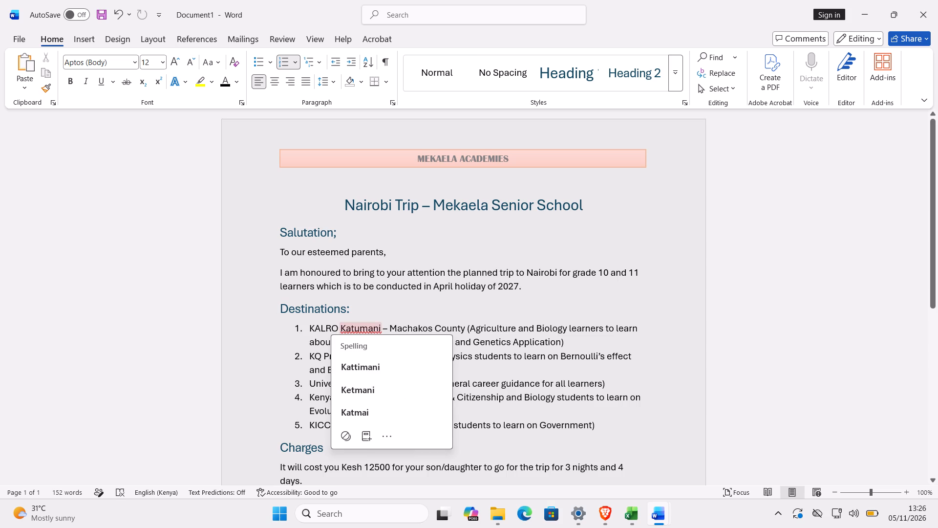
{"action": "left_click", "coordinate": [394, 312]}
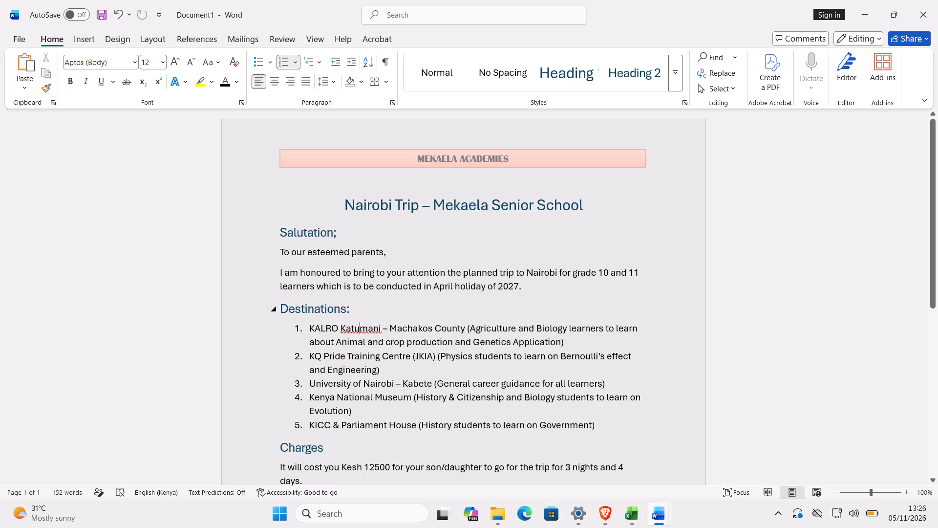
{"action": "left_click", "coordinate": [365, 324]}
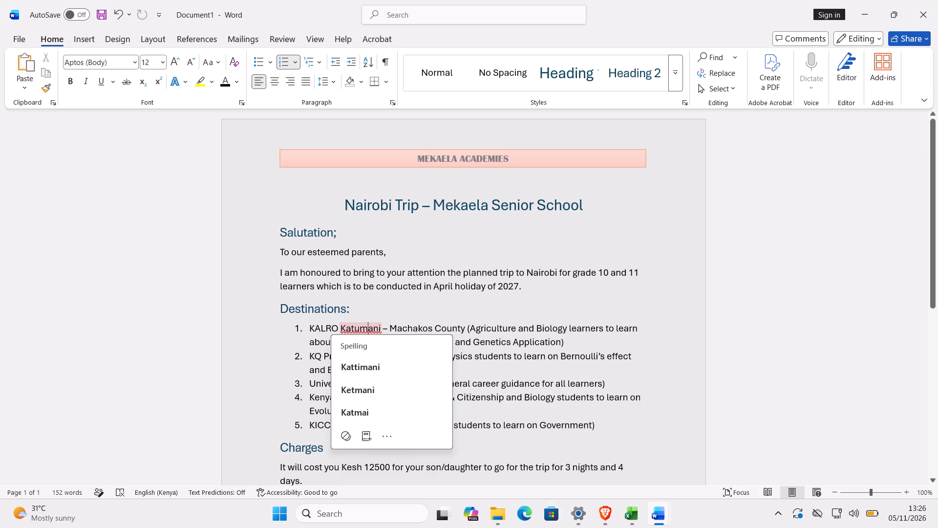
{"action": "left_click", "coordinate": [448, 335]}
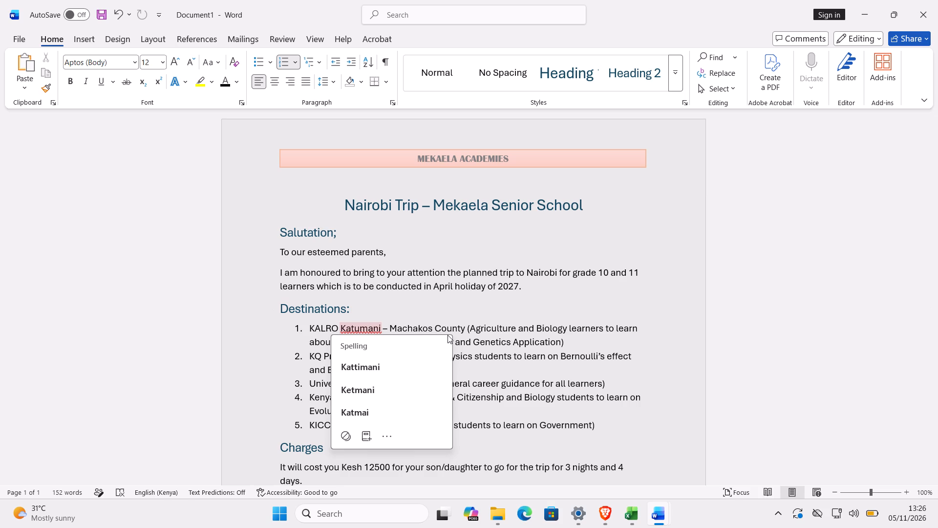
{"action": "left_click", "coordinate": [426, 323]}
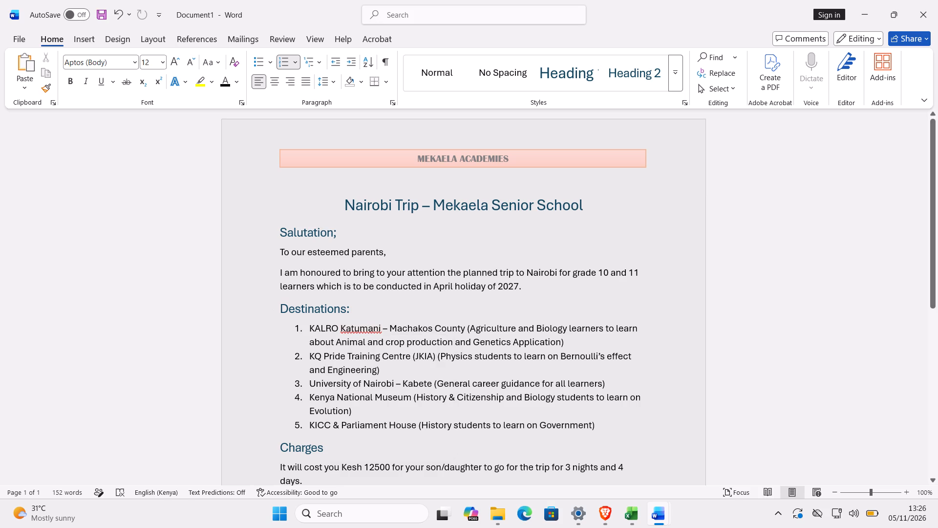
{"action": "left_click", "coordinate": [367, 326]}
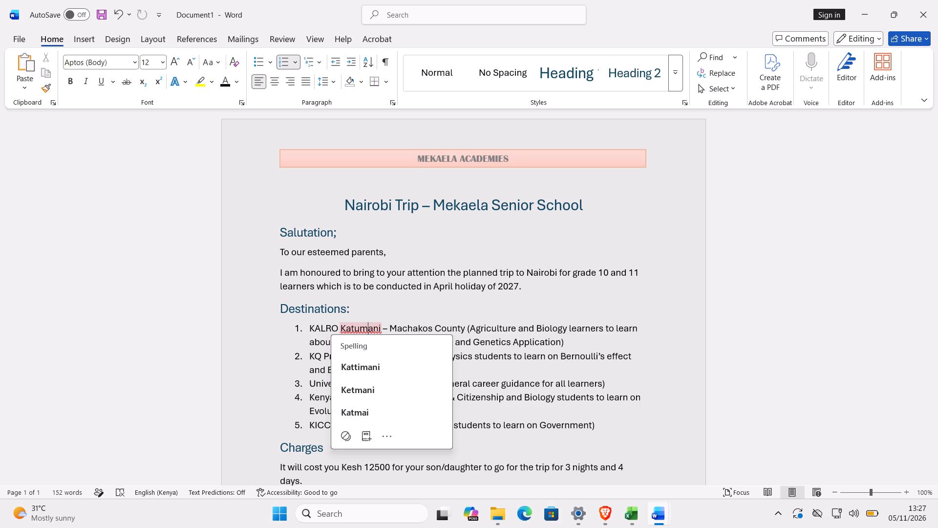
{"action": "left_click", "coordinate": [389, 281]}
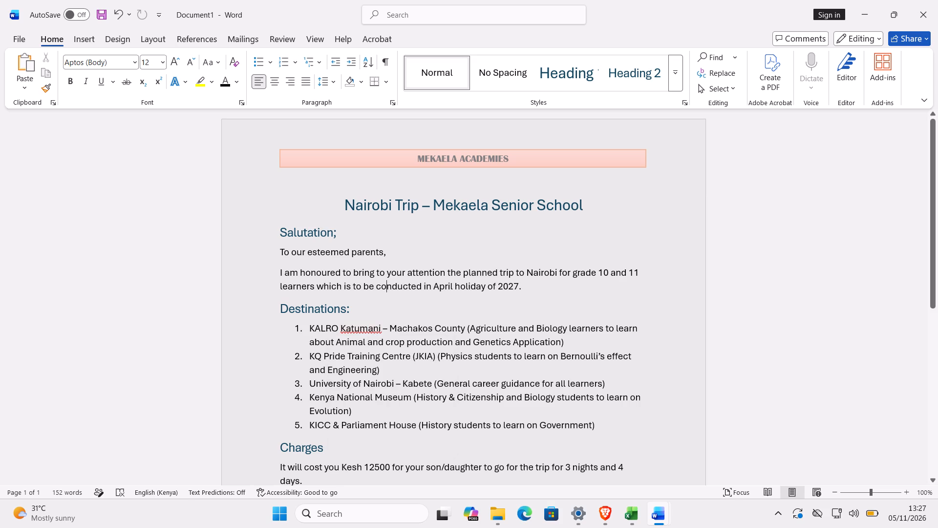
Review the letter from the opening paragraph down to its end and back up to the Nairobi Trip title.
{"action": "key", "text": "Down"}
{"action": "key", "text": "Down"}
{"action": "key", "text": "Down"}
{"action": "key", "text": "Down"}
{"action": "key", "text": "Down"}
{"action": "key", "text": "Down"}
{"action": "key", "text": "Down"}
{"action": "key", "text": "Down"}
{"action": "key", "text": "Down"}
{"action": "key", "text": "Down"}
{"action": "key", "text": "Down"}
{"action": "key", "text": "Down"}
{"action": "key", "text": "Down"}
{"action": "key", "text": "Down"}
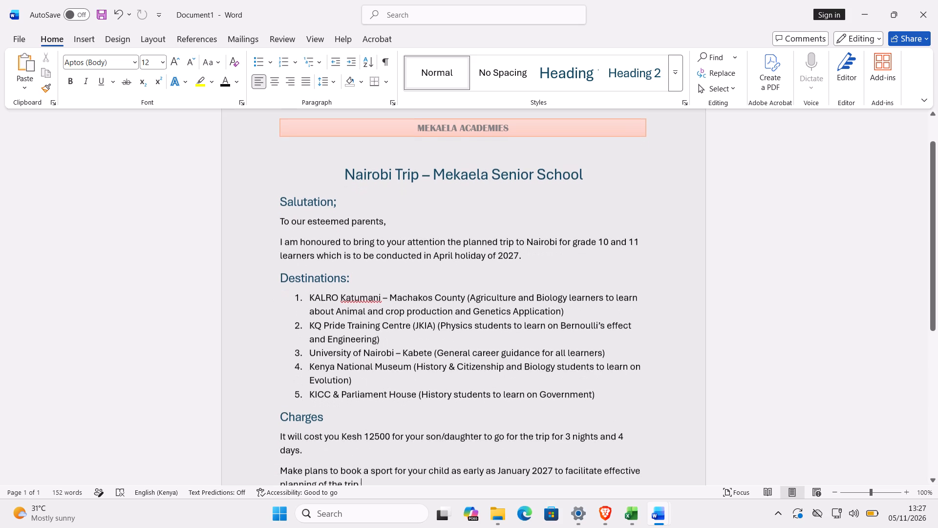
{"action": "key", "text": "Down"}
{"action": "key", "text": "Down"}
{"action": "key", "text": "Down"}
{"action": "key", "text": "Down"}
{"action": "key", "text": "Down"}
{"action": "key", "text": "Down"}
{"action": "key", "text": "Down"}
{"action": "key", "text": "Down"}
{"action": "key", "text": "Down"}
{"action": "key", "text": "Down"}
{"action": "key", "text": "Down"}
{"action": "key", "text": "Down"}
{"action": "key", "text": "Down"}
{"action": "key", "text": "Down"}
{"action": "key", "text": "Down"}
{"action": "key", "text": "Down"}
{"action": "key", "text": "Down"}
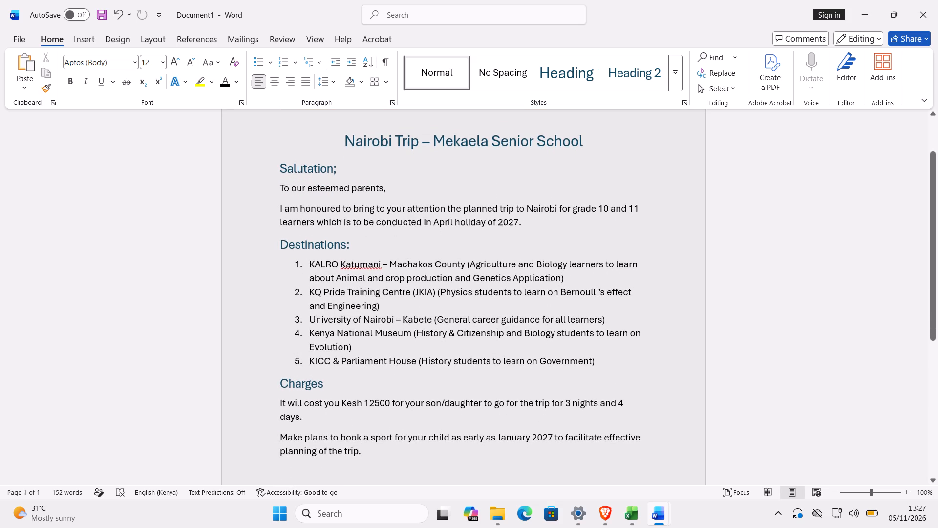
{"action": "key", "text": "Up"}
{"action": "key", "text": "Up"}
{"action": "key", "text": "Up"}
{"action": "key", "text": "Up"}
{"action": "key", "text": "Up"}
{"action": "key", "text": "Up"}
{"action": "key", "text": "Up"}
{"action": "key", "text": "Up"}
{"action": "key", "text": "Up"}
{"action": "key", "text": "Up"}
{"action": "key", "text": "Up"}
{"action": "key", "text": "Up"}
{"action": "key", "text": "Up"}
{"action": "key", "text": "Up"}
{"action": "key", "text": "Up"}
{"action": "key", "text": "Up"}
{"action": "key", "text": "Up"}
{"action": "key", "text": "Up"}
{"action": "key", "text": "Up"}
{"action": "key", "text": "Up"}
{"action": "key", "text": "Up"}
{"action": "key", "text": "Up"}
{"action": "key", "text": "Up"}
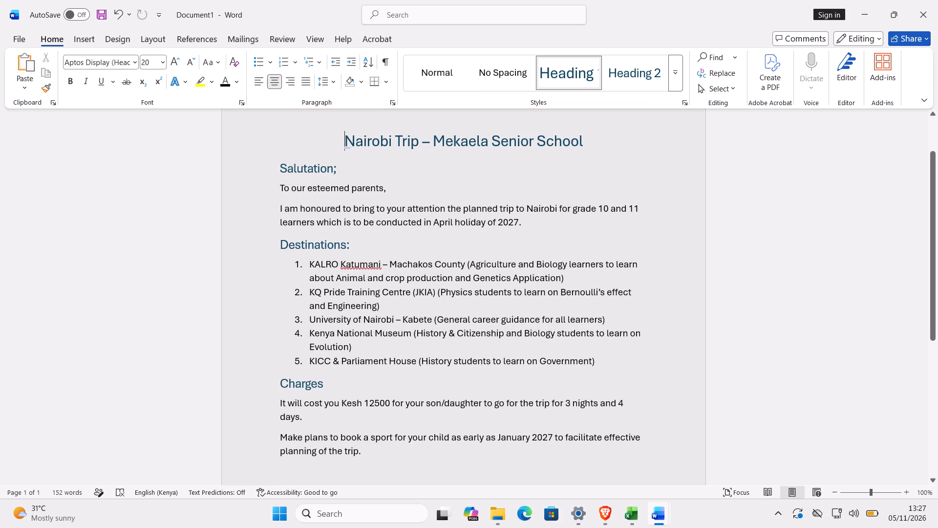
{"action": "key", "text": "Up"}
{"action": "key", "text": "Up"}
{"action": "key", "text": "Up"}
{"action": "key", "text": "Up"}
{"action": "key", "text": "Up"}
{"action": "key", "text": "Up"}
Check the destinations list again, including the spelling suggestions for the word Katumani in the first item.
{"action": "left_click", "coordinate": [450, 267]}
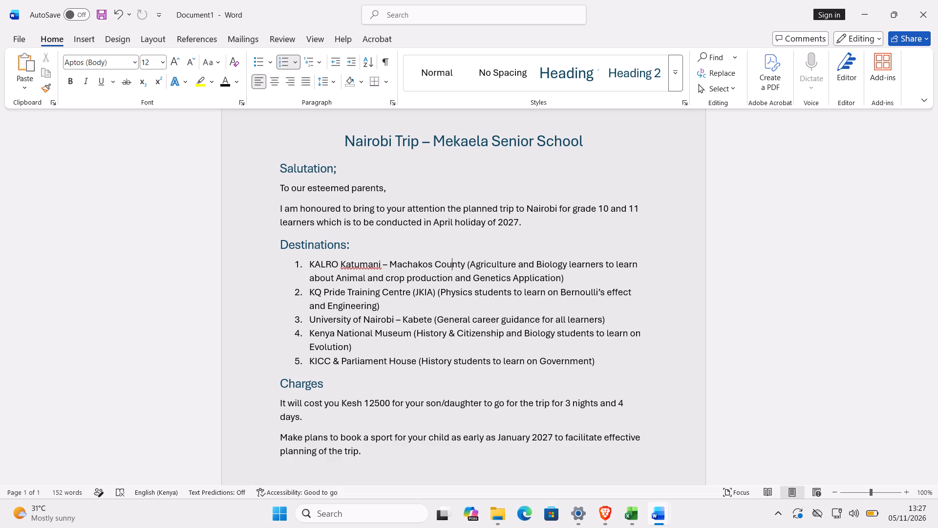
{"action": "left_click", "coordinate": [500, 353]}
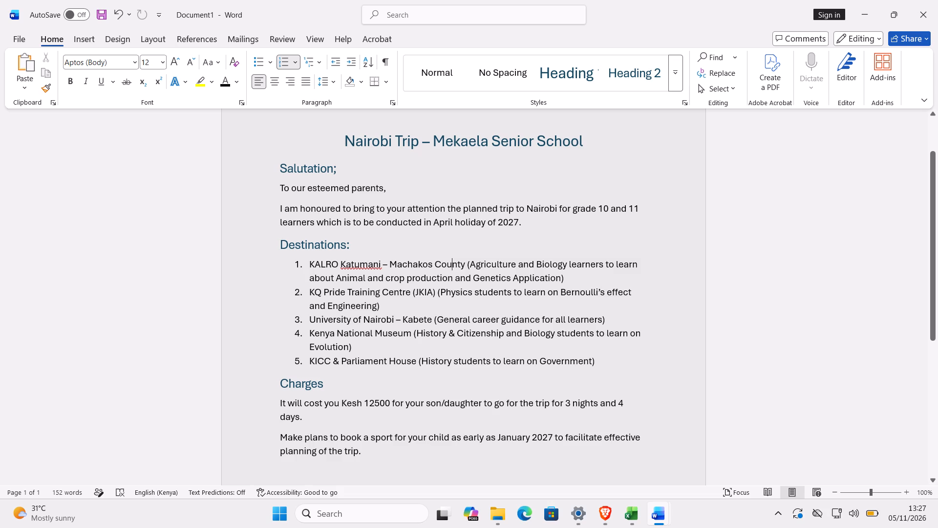
{"action": "left_click", "coordinate": [453, 331]}
{"action": "left_click", "coordinate": [468, 293]}
{"action": "left_click", "coordinate": [386, 264]}
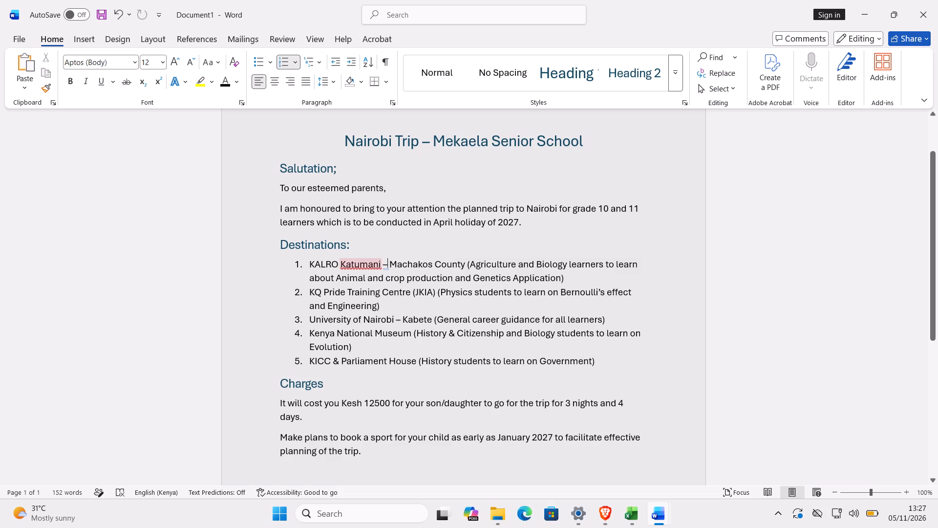
{"action": "left_click", "coordinate": [373, 265]}
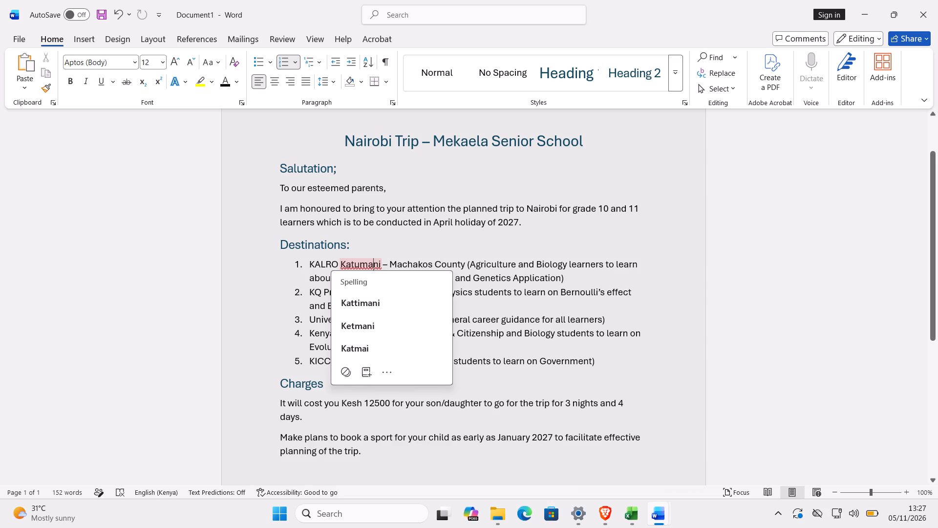
{"action": "left_click", "coordinate": [402, 265]}
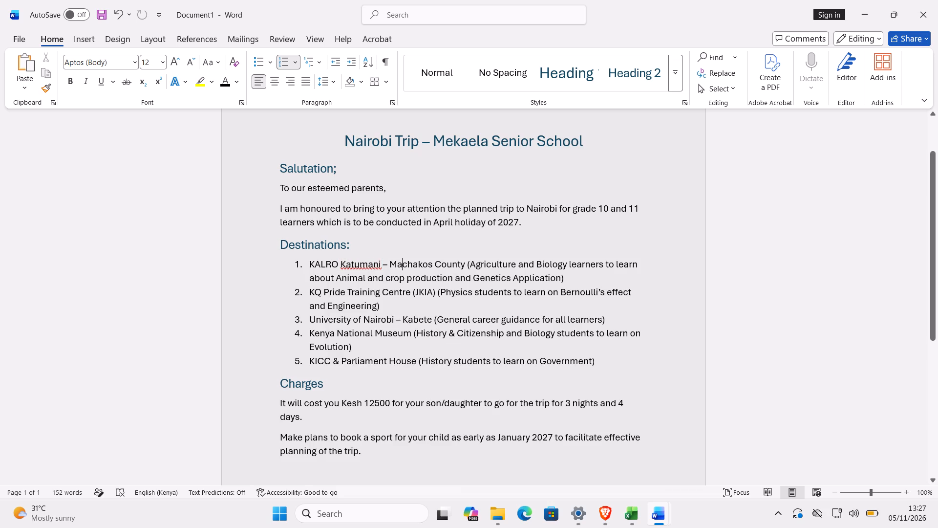
{"action": "key", "text": "Left"}
{"action": "key", "text": "Left"}
{"action": "left_click", "coordinate": [378, 264]}
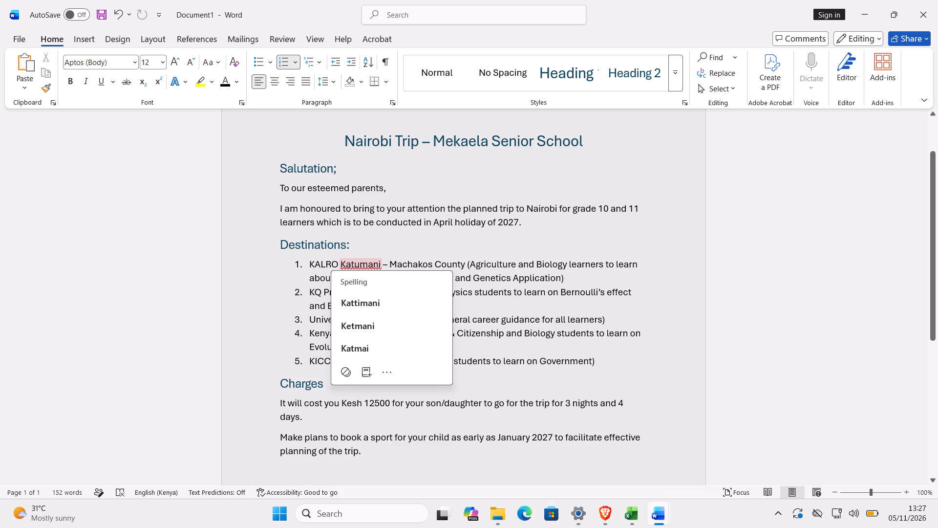
{"action": "left_click", "coordinate": [478, 258]}
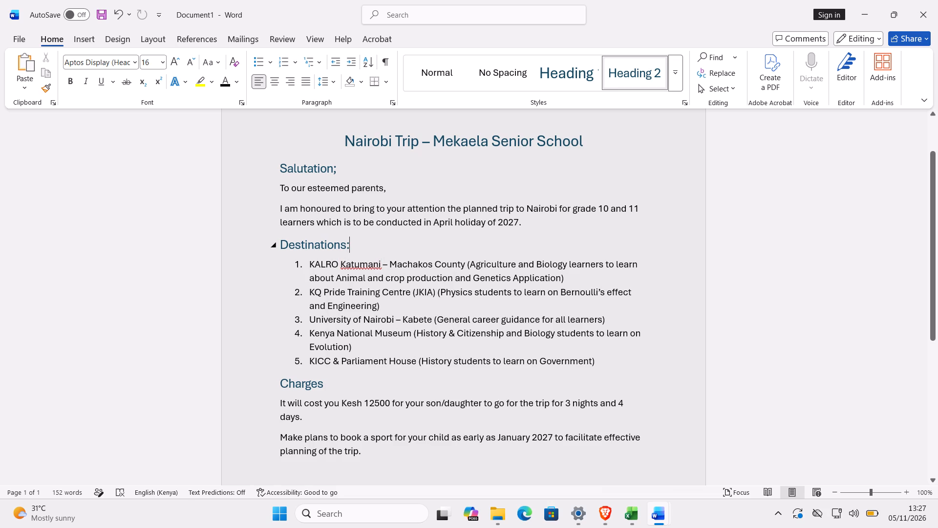
{"action": "left_click", "coordinate": [440, 258]}
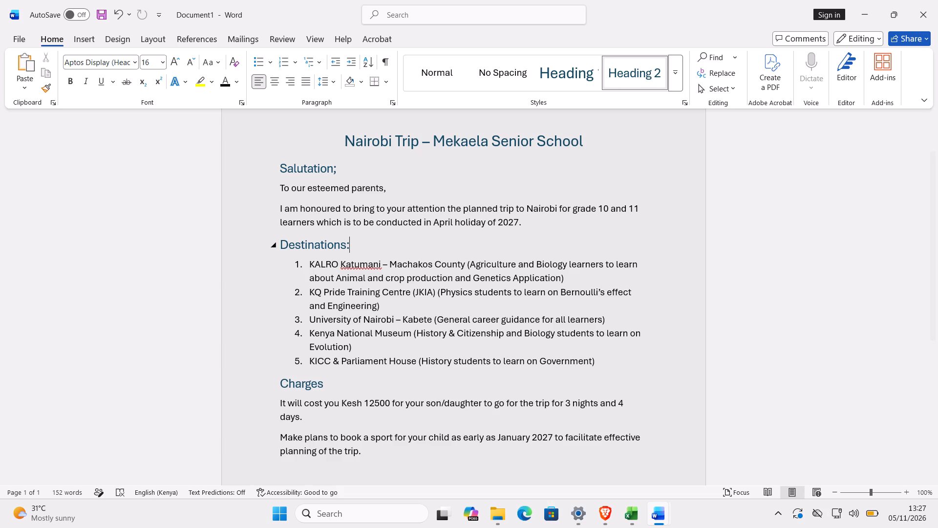
{"action": "left_click", "coordinate": [368, 268]}
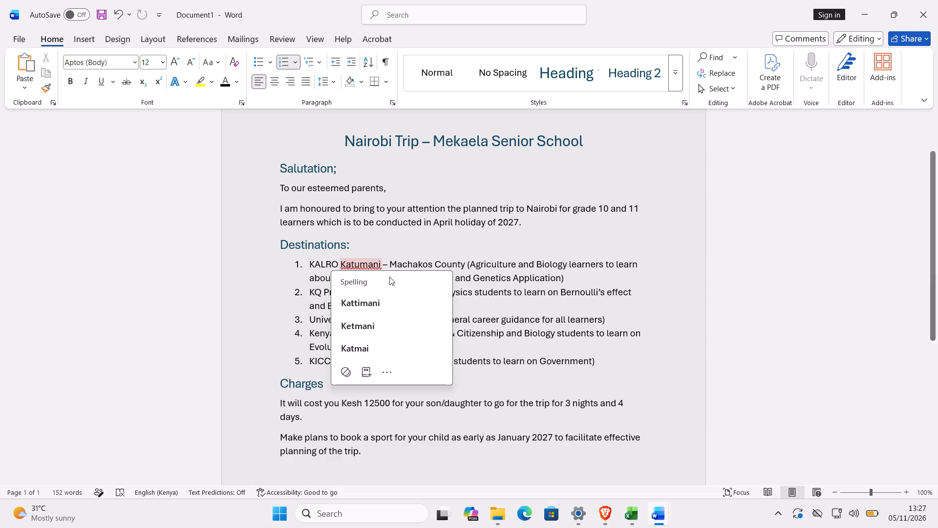
{"action": "left_click", "coordinate": [507, 316]}
{"action": "left_click", "coordinate": [507, 316]}
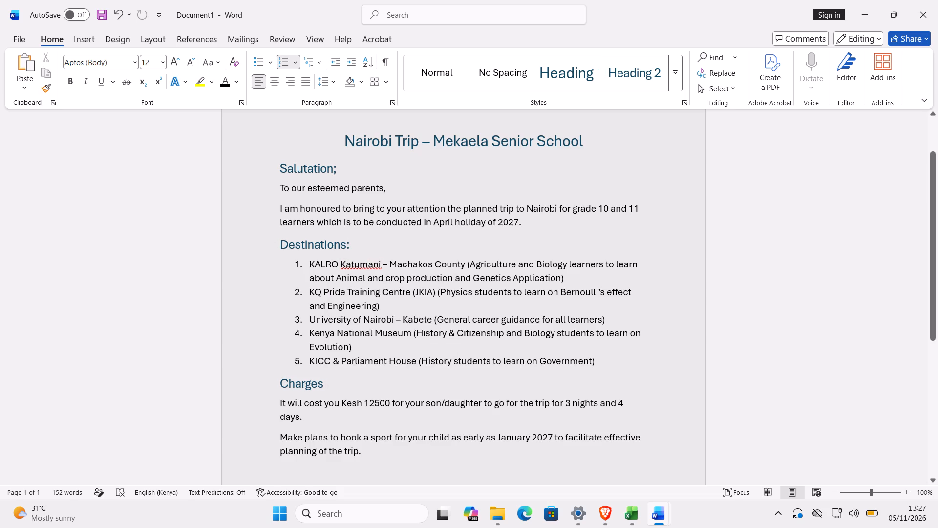
Proofread the letter from the destinations list down through the Charges section to the empty line after the closing paragraph.
{"action": "key", "text": "Up"}
{"action": "key", "text": "Up"}
{"action": "key", "text": "Down"}
{"action": "key", "text": "Down"}
{"action": "key", "text": "Down"}
{"action": "key", "text": "Down"}
{"action": "key", "text": "Down"}
{"action": "key", "text": "Down"}
{"action": "key", "text": "Down"}
{"action": "key", "text": "Down"}
{"action": "key", "text": "Down"}
{"action": "key", "text": "Down"}
{"action": "key", "text": "Down"}
{"action": "key", "text": "Down"}
{"action": "key", "text": "Down"}
{"action": "key", "text": "Down"}
{"action": "key", "text": "Down"}
{"action": "key", "text": "Down"}
{"action": "key", "text": "Down"}
{"action": "key", "text": "Down"}
{"action": "key", "text": "Down"}
{"action": "key", "text": "Down"}
{"action": "key", "text": "Down"}
Recheck the spelling suggestions for Katumani in the first destination and review the destinations list down to the Charges heading.
{"action": "left_click", "coordinate": [361, 264]}
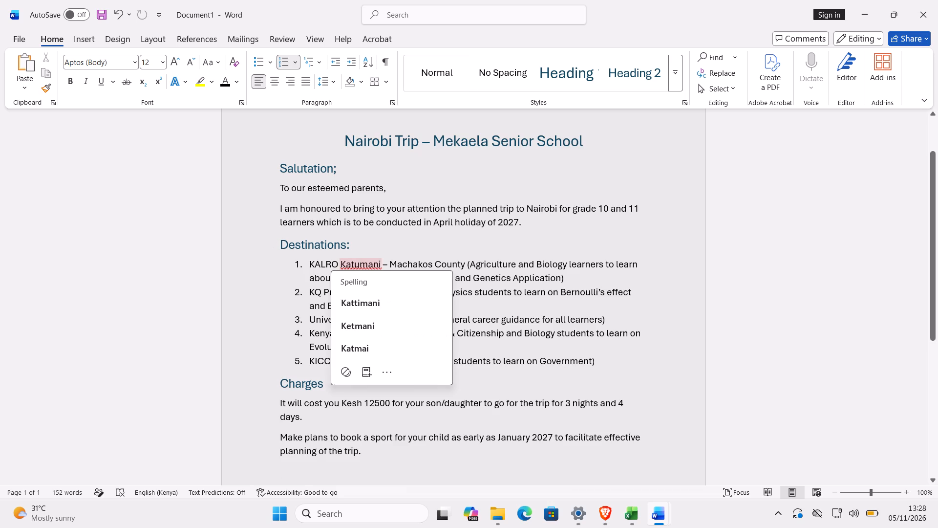
{"action": "left_click", "coordinate": [390, 251]}
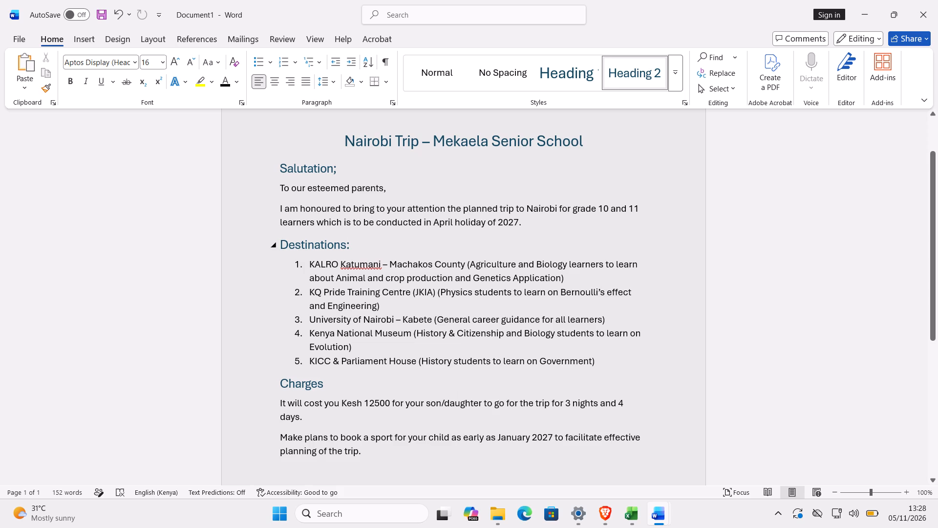
{"action": "left_click", "coordinate": [374, 265]}
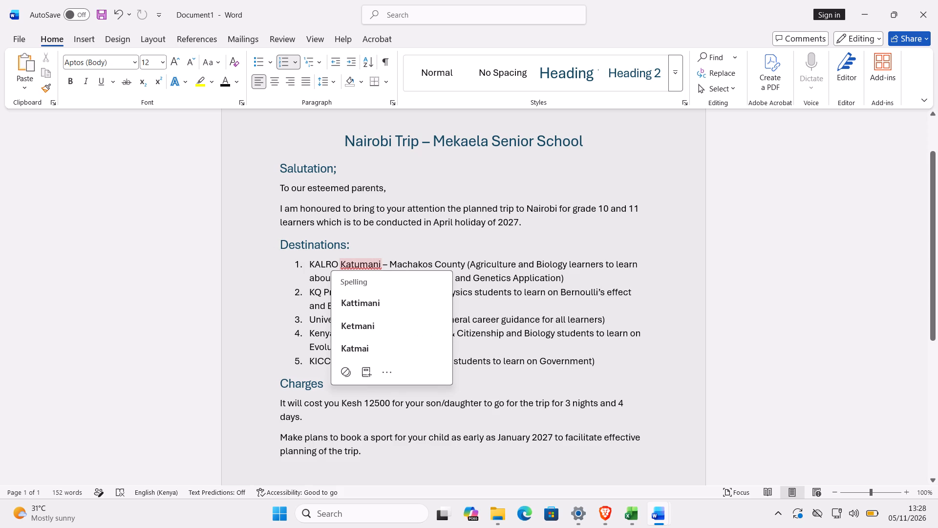
{"action": "left_click", "coordinate": [405, 240]}
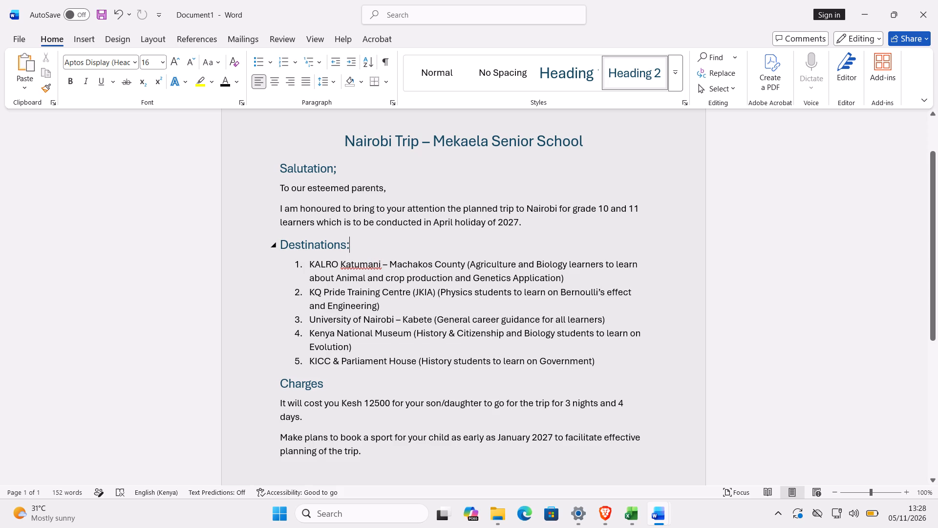
{"action": "left_click", "coordinate": [385, 239]}
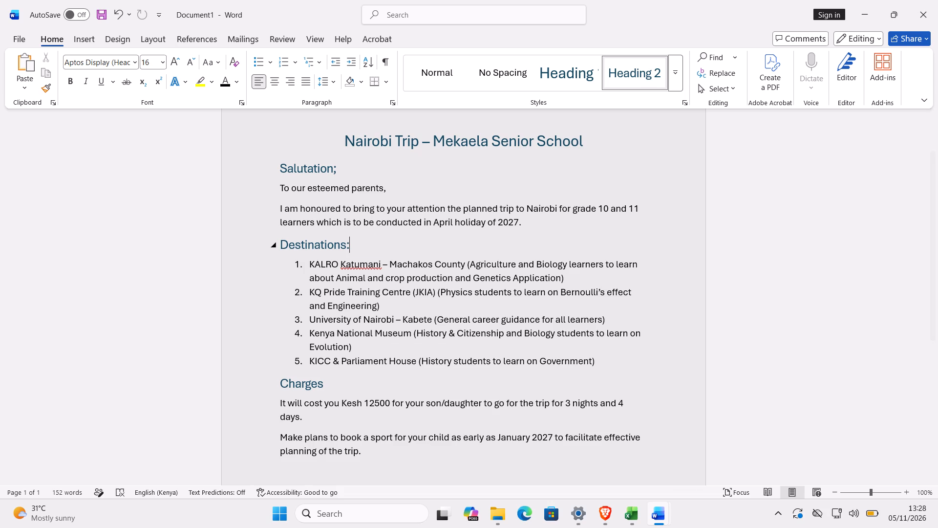
{"action": "key", "text": "Down"}
{"action": "key", "text": "Down"}
{"action": "key", "text": "Down"}
{"action": "key", "text": "Down"}
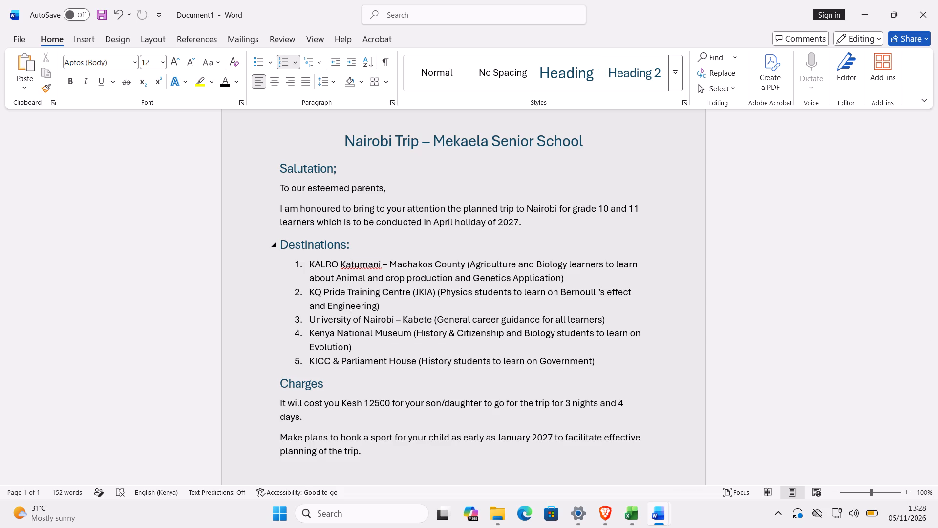
{"action": "key", "text": "Down"}
{"action": "key", "text": "Down"}
{"action": "key", "text": "Down"}
{"action": "key", "text": "Down"}
{"action": "key", "text": "Down"}
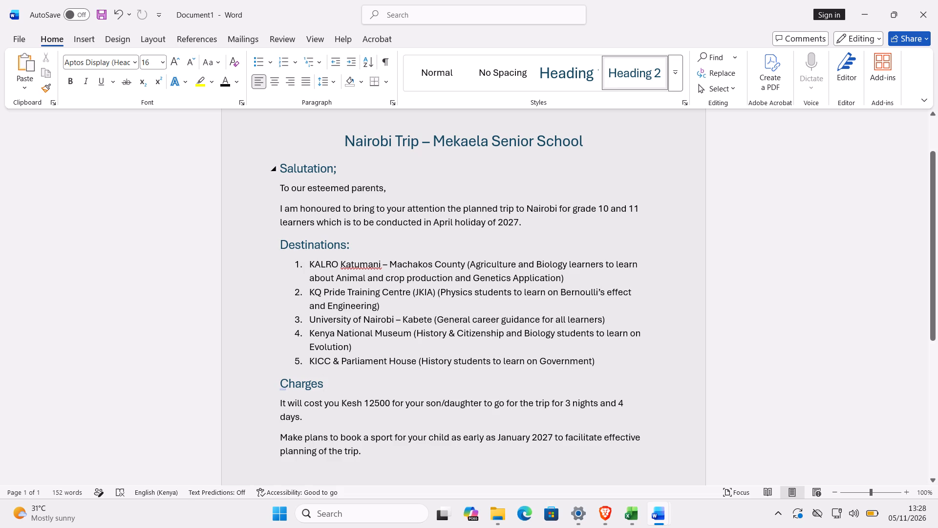
{"action": "left_click", "coordinate": [352, 266]}
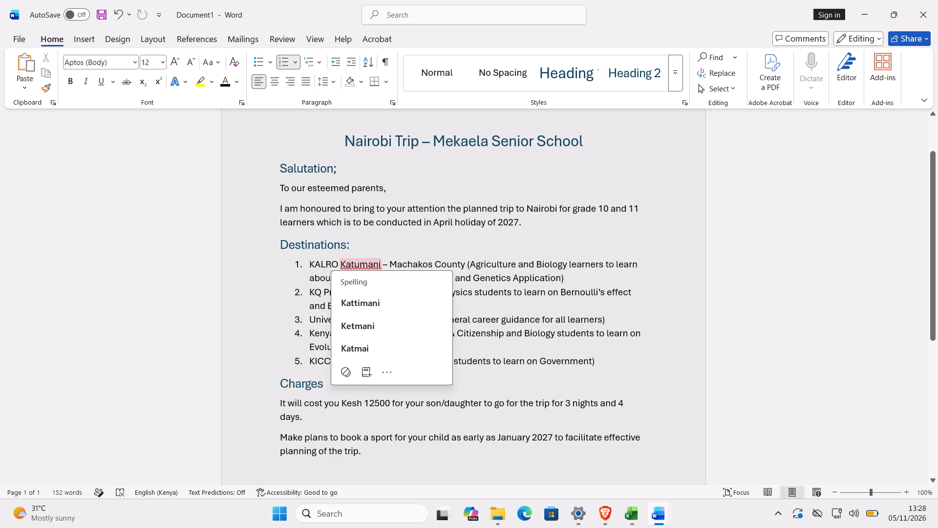
{"action": "left_click", "coordinate": [361, 247]}
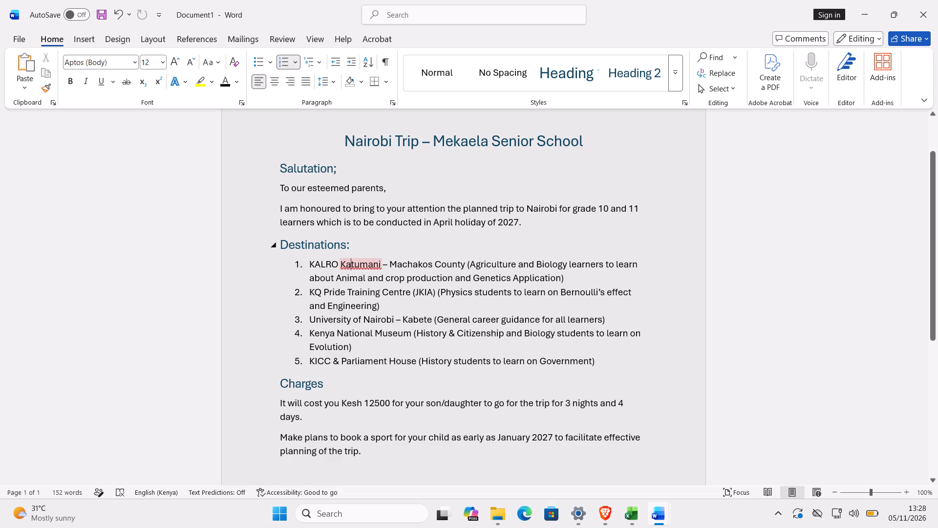
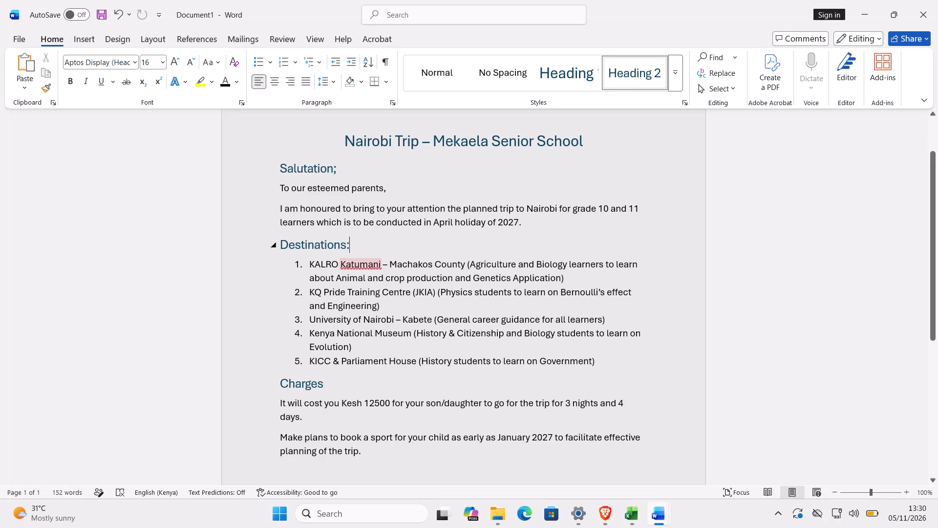
Check the spelling suggestions for Katumani in the first destination once more, leaving the word as written.
{"action": "left_click", "coordinate": [370, 270]}
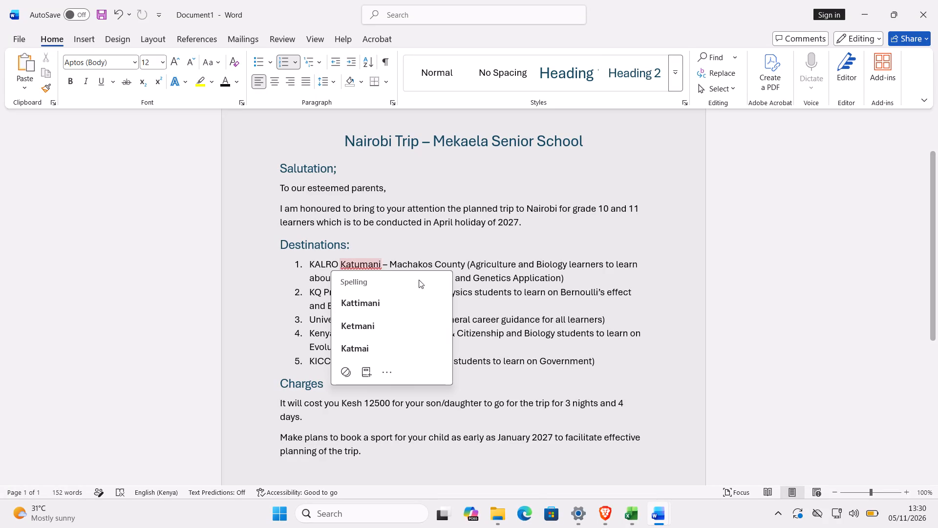
{"action": "left_click", "coordinate": [414, 256]}
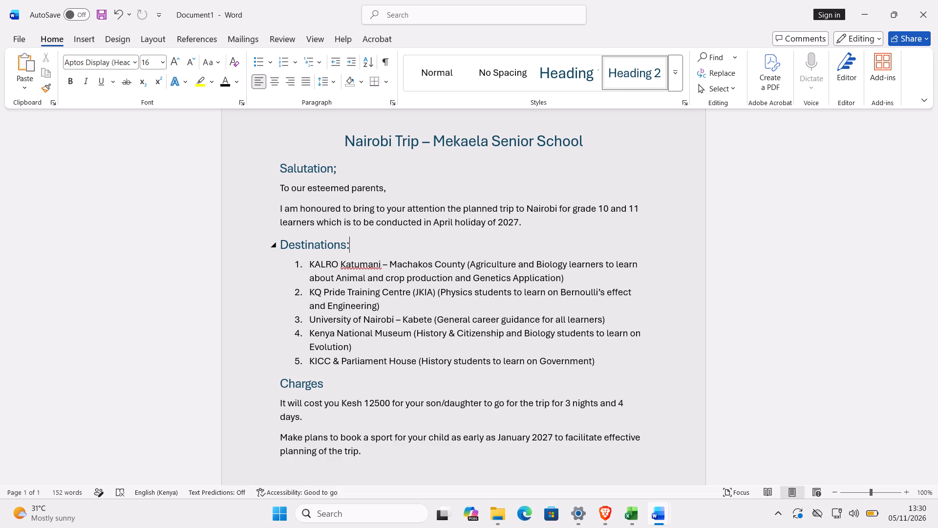
{"action": "left_click", "coordinate": [486, 297]}
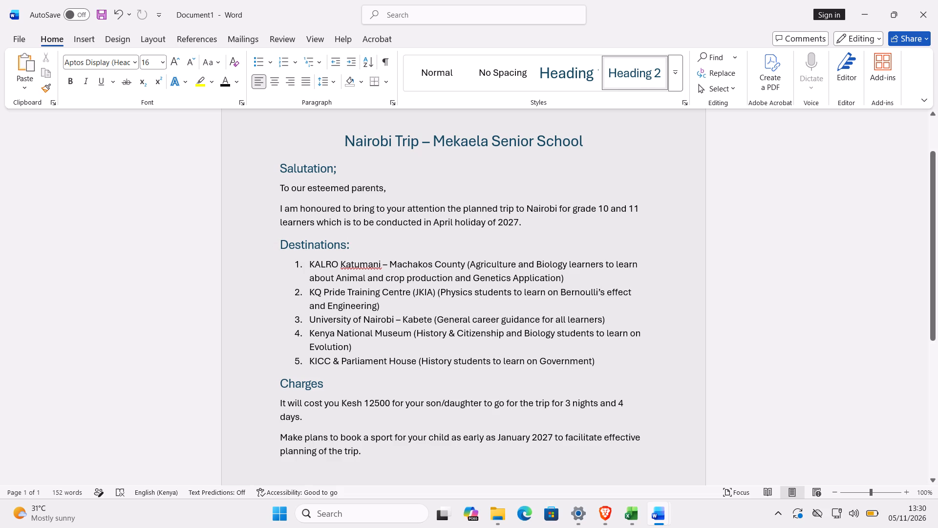
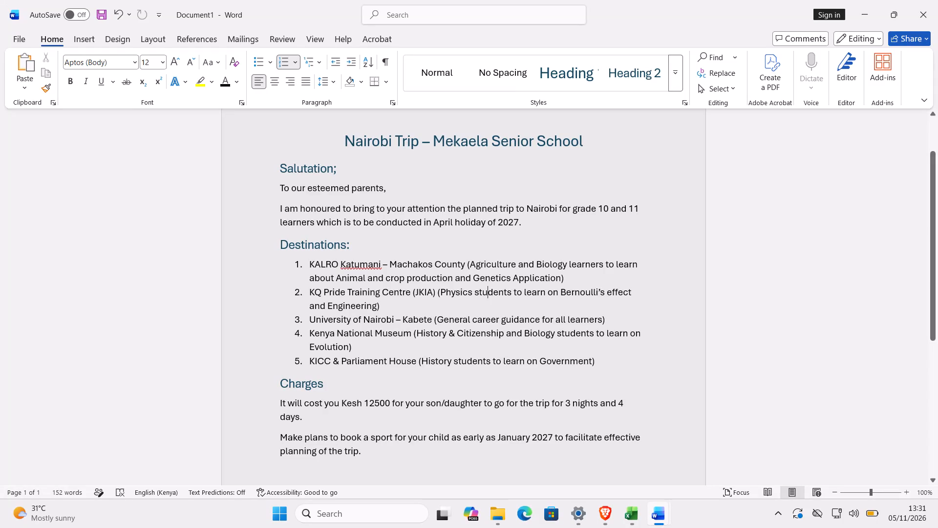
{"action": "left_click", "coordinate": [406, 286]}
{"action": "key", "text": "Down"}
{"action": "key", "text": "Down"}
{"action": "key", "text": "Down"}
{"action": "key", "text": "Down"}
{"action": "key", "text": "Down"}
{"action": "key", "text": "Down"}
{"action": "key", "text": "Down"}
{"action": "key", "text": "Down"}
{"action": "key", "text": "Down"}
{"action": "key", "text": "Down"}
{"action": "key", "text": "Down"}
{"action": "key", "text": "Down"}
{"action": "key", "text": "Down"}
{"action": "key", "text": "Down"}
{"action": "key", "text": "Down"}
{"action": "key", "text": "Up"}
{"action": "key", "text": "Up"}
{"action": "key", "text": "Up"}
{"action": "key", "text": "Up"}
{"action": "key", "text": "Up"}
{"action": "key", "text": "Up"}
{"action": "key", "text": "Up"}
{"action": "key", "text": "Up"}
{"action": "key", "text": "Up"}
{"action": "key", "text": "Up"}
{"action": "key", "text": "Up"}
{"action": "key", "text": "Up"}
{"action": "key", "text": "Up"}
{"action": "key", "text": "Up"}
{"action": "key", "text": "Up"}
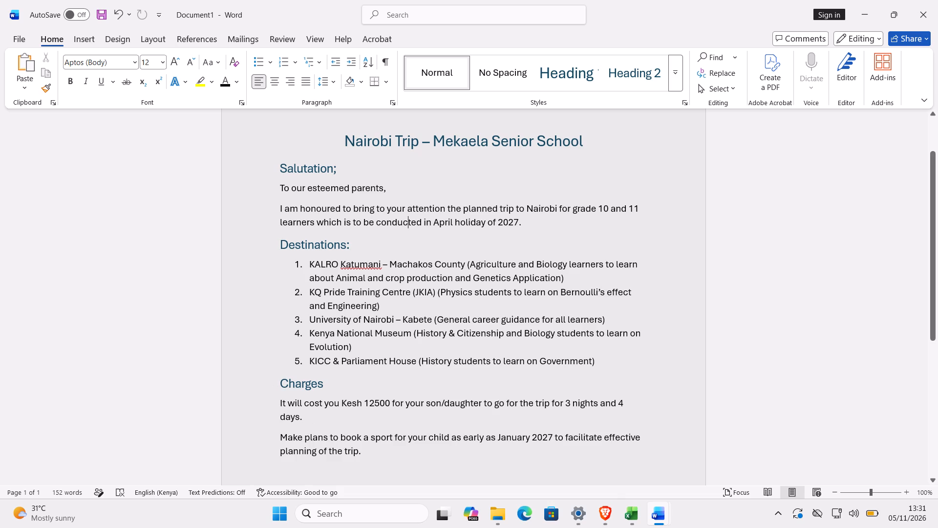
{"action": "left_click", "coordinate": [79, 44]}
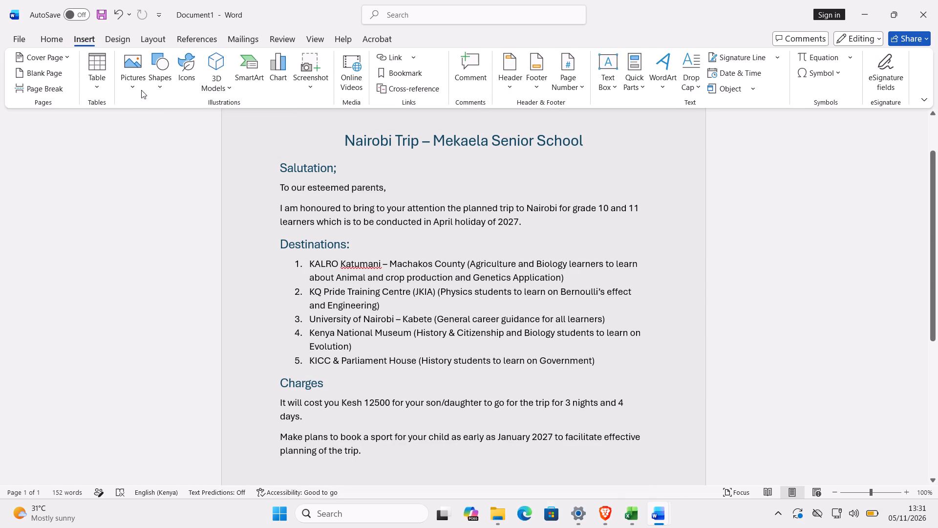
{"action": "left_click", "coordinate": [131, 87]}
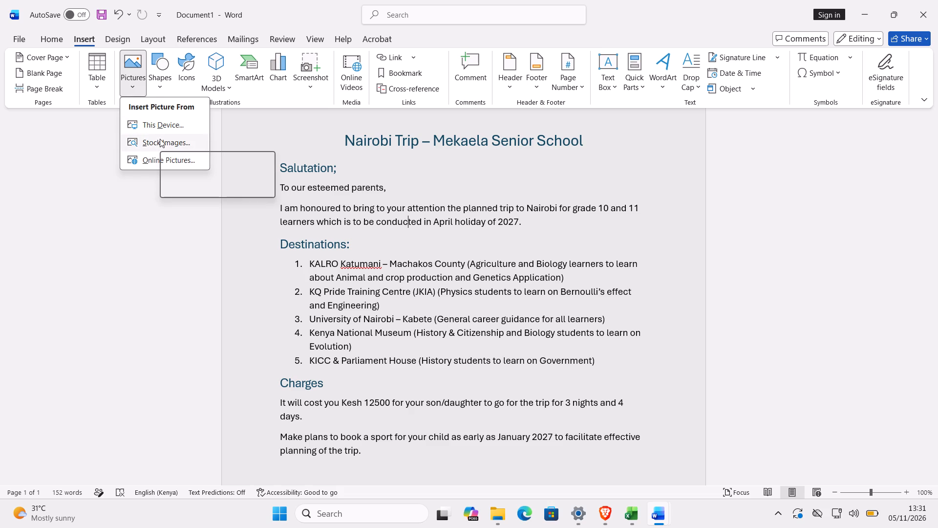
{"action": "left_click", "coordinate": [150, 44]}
Set up a page border with the 3-D setting for the whole document.
{"action": "left_click", "coordinate": [118, 43]}
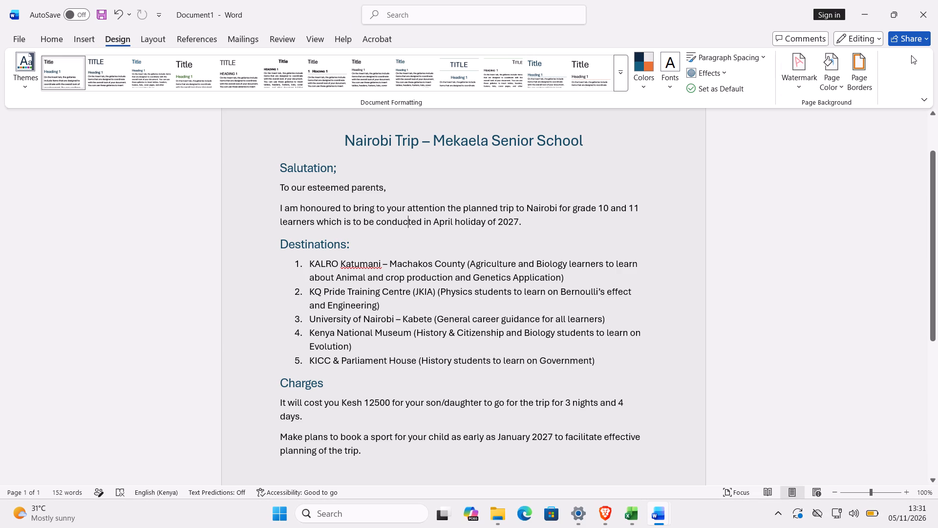
{"action": "left_click", "coordinate": [865, 67]}
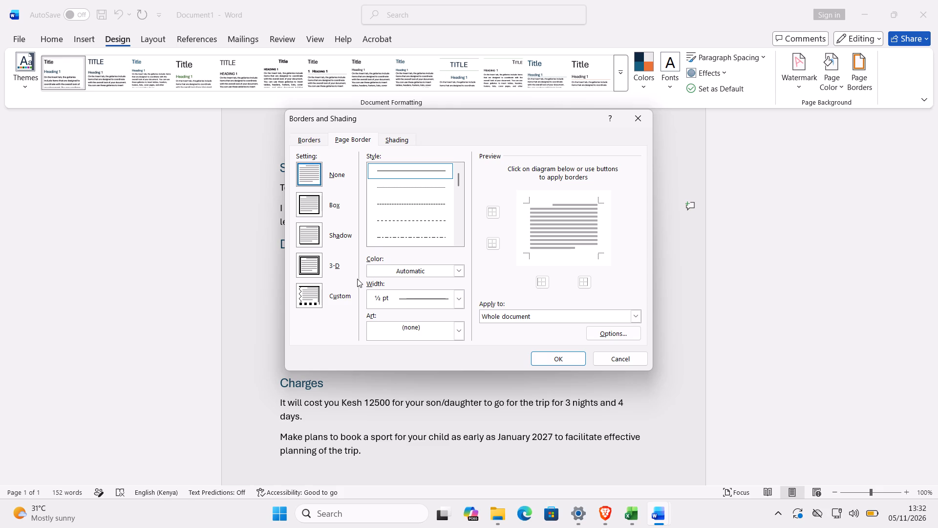
{"action": "left_click", "coordinate": [318, 269]}
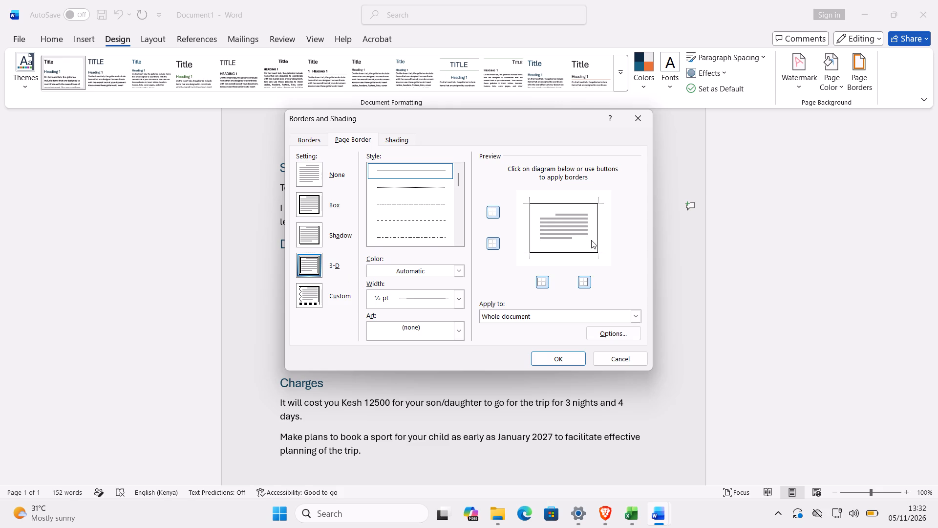
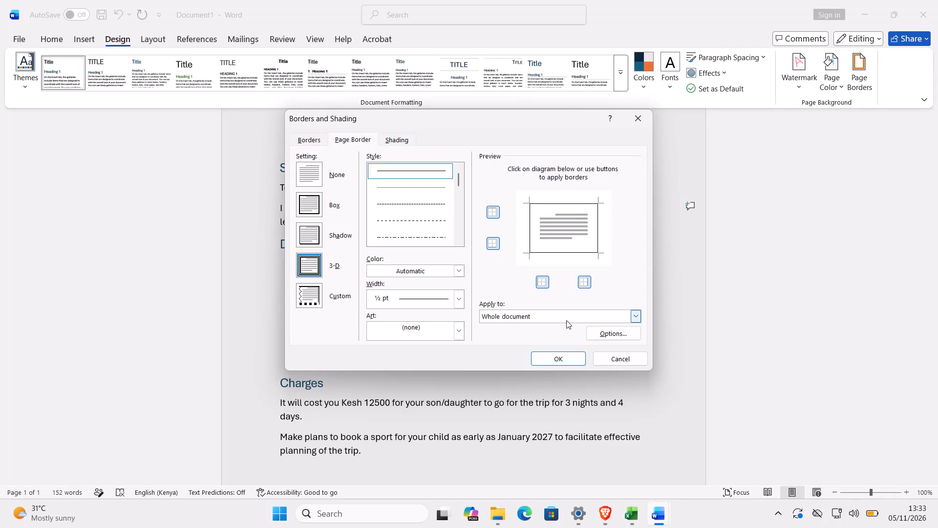
Choose the thick black 3 pt line style for the 3-D page border and apply it to the whole document.
{"action": "left_click", "coordinate": [463, 220]}
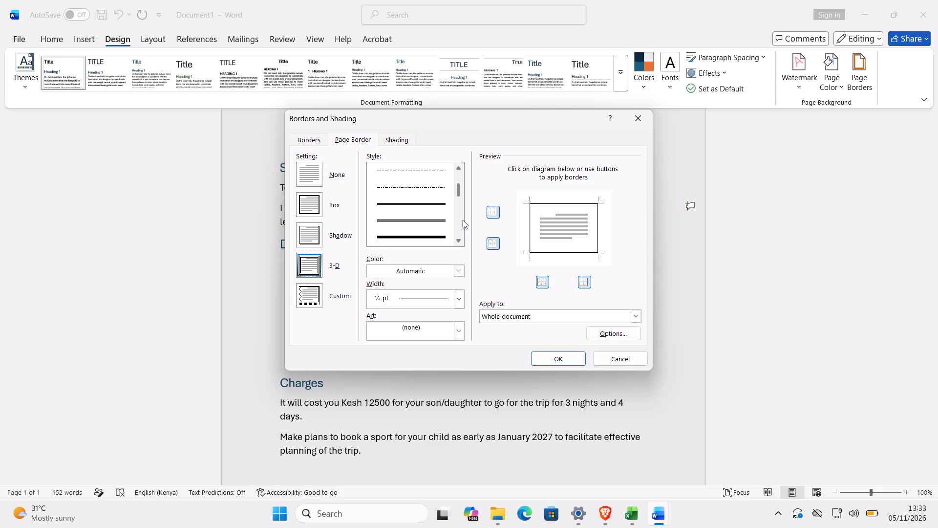
{"action": "left_click", "coordinate": [422, 235]}
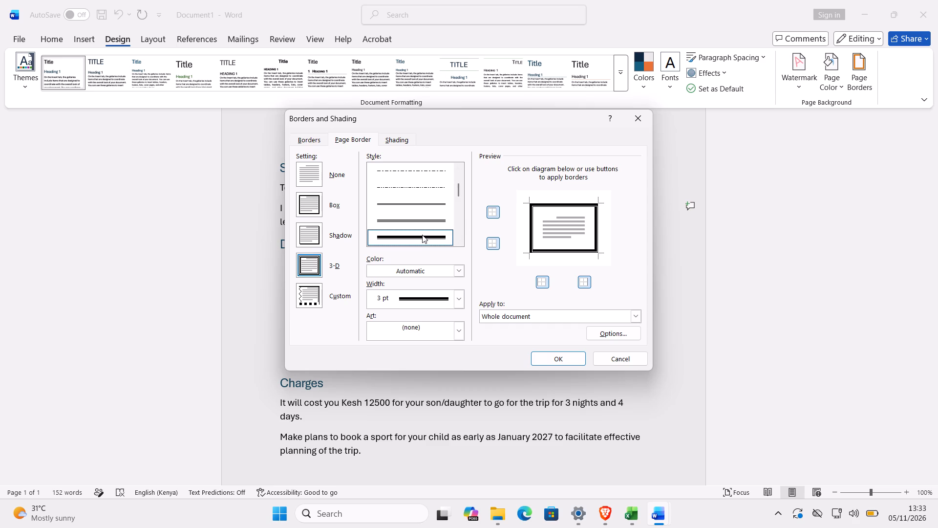
{"action": "left_click", "coordinate": [565, 354]}
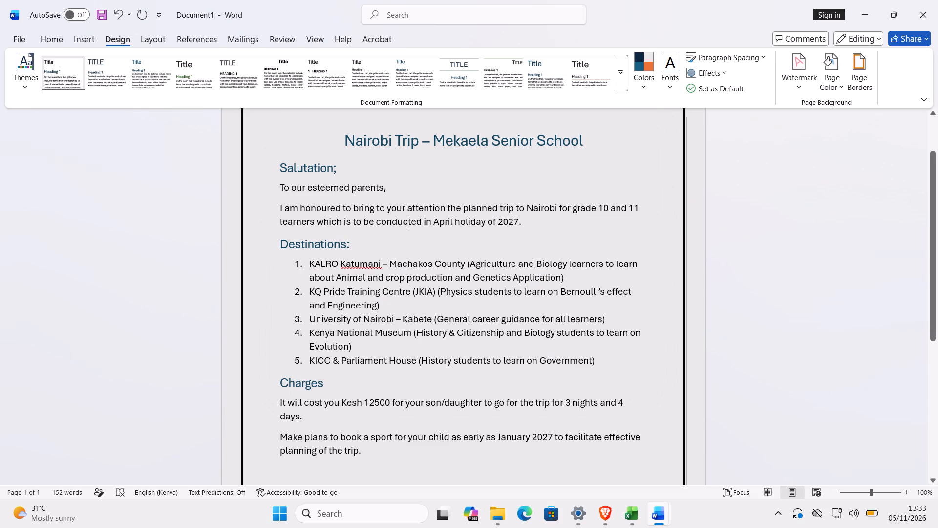
Reopen the page border settings and change the border colour to the standard red.
{"action": "left_click", "coordinate": [870, 85]}
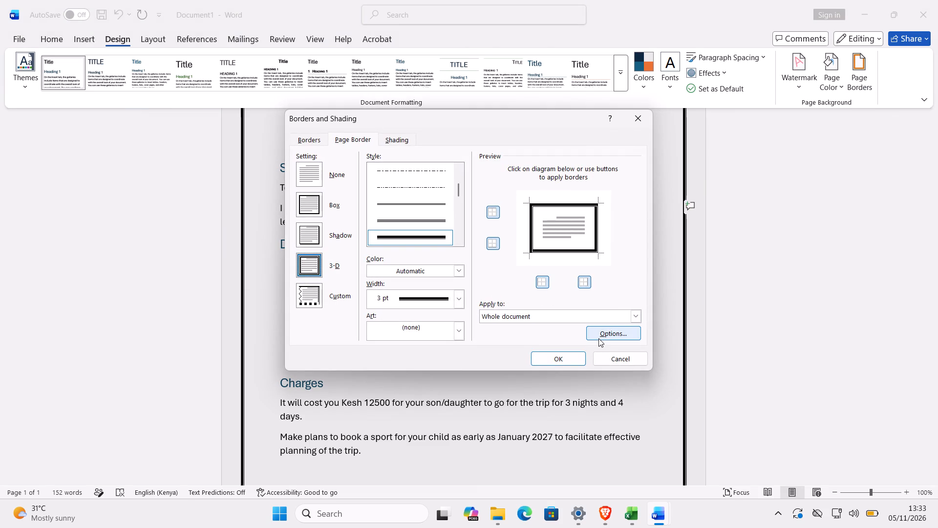
{"action": "left_click", "coordinate": [460, 270]}
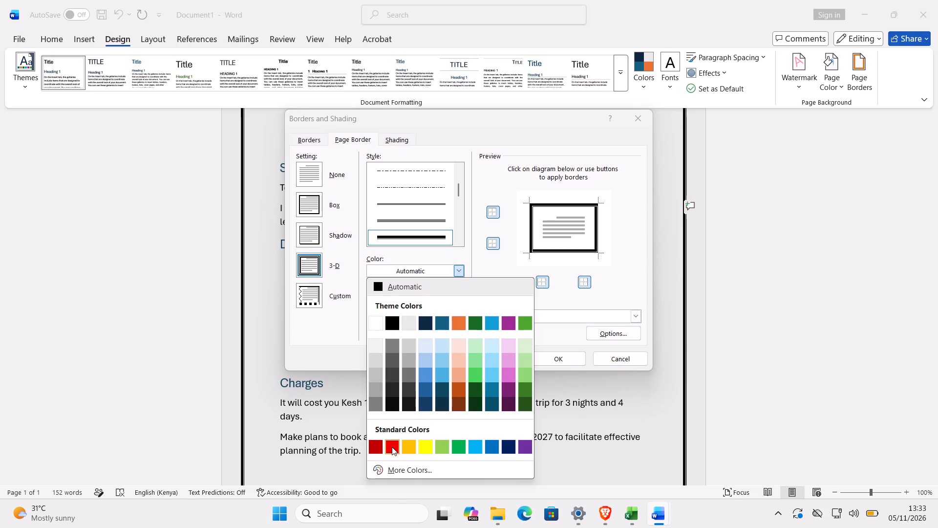
{"action": "left_click", "coordinate": [392, 447]}
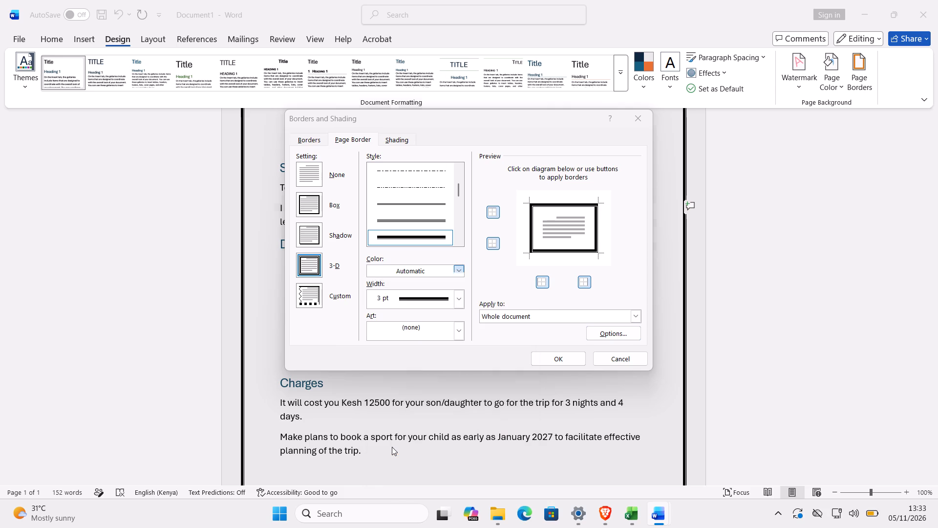
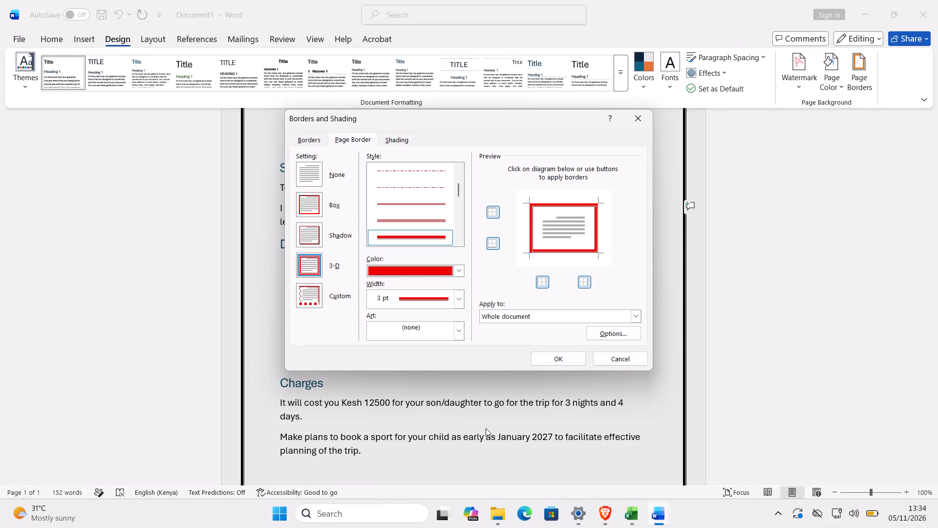
Apply the red 3 pt 3-D page border to the whole document.
{"action": "left_click", "coordinate": [565, 356]}
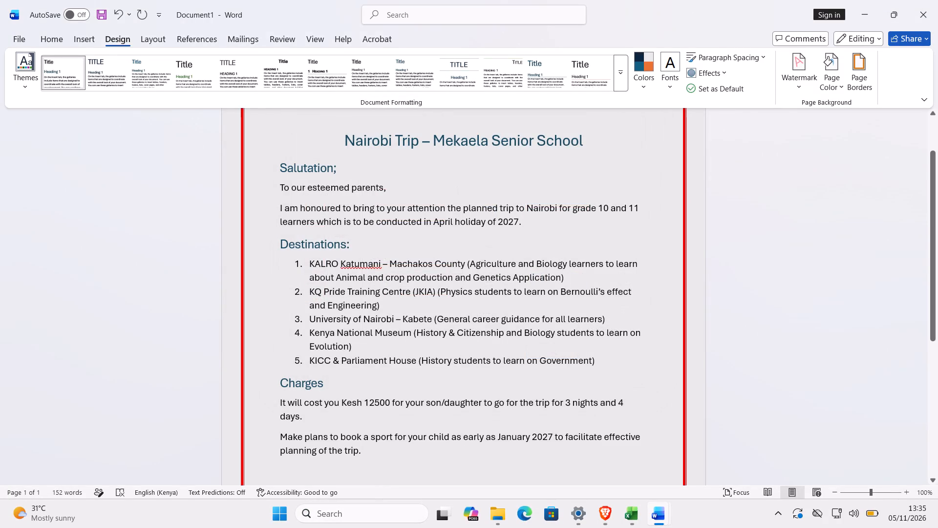
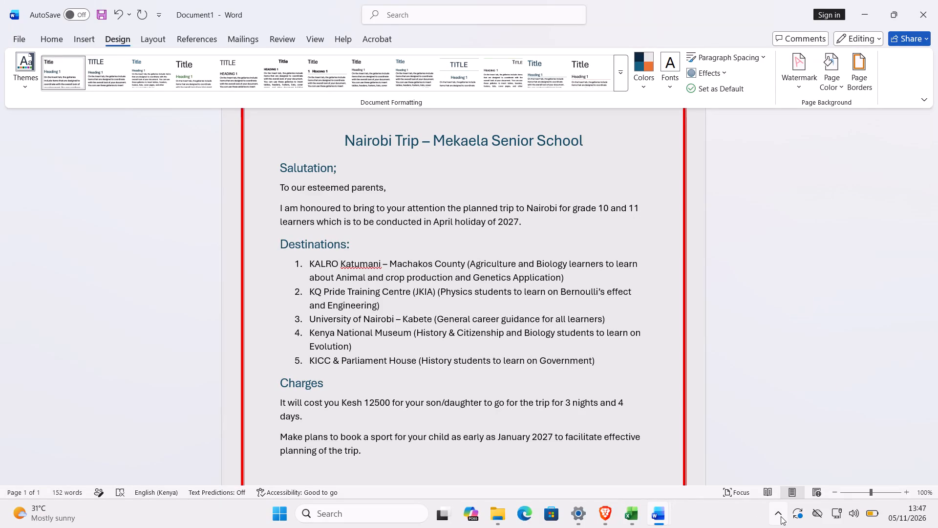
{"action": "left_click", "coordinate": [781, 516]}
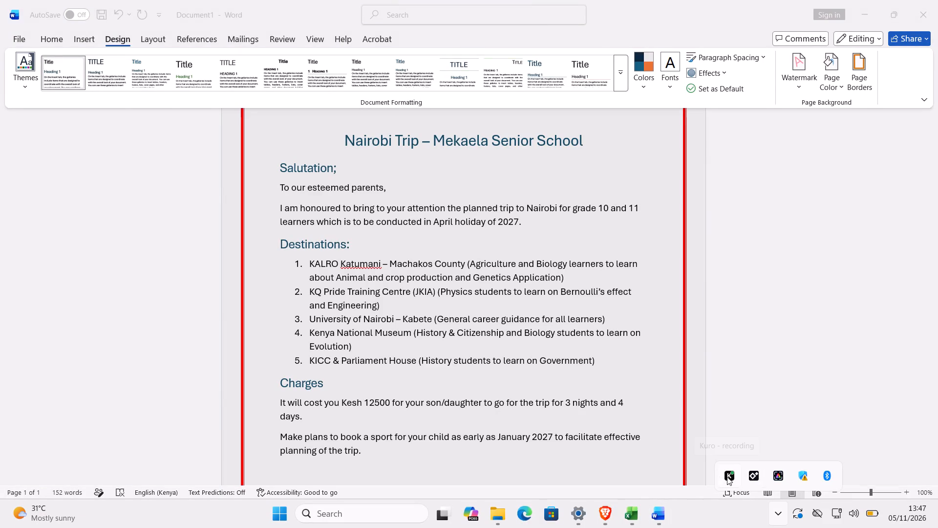